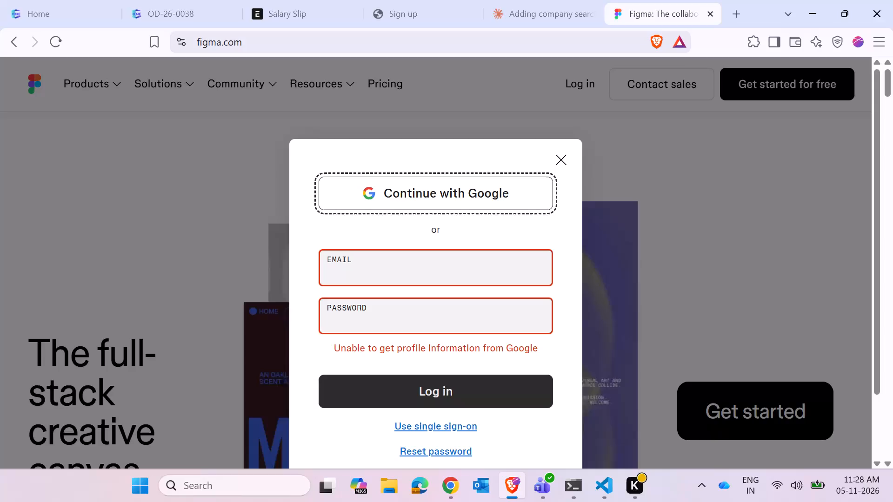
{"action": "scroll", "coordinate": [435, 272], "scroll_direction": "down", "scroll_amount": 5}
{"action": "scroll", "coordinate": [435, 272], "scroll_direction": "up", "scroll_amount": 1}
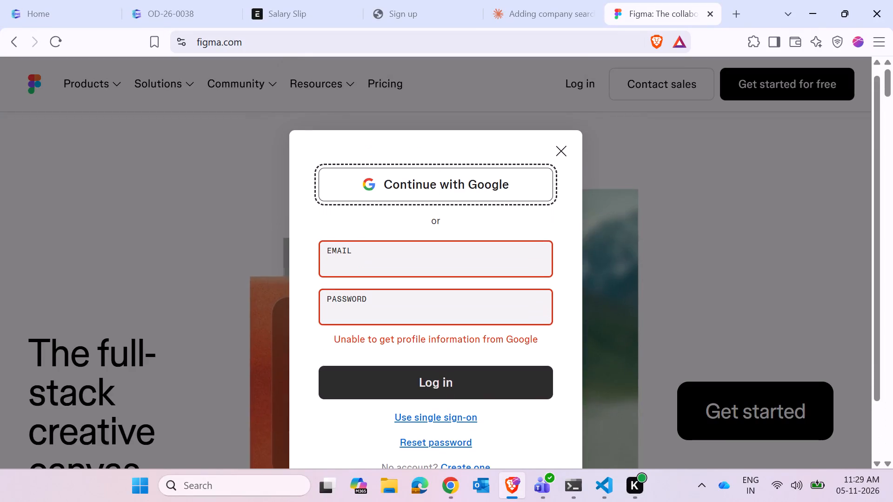
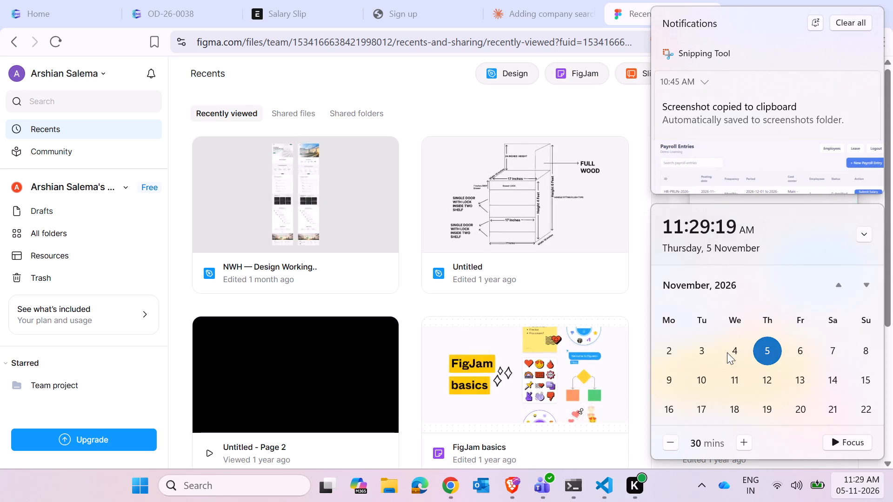
Search Windows Settings for "br" and lower the built-in display's brightness to roughly a quarter of its range.
{"action": "left_click", "coordinate": [706, 482]}
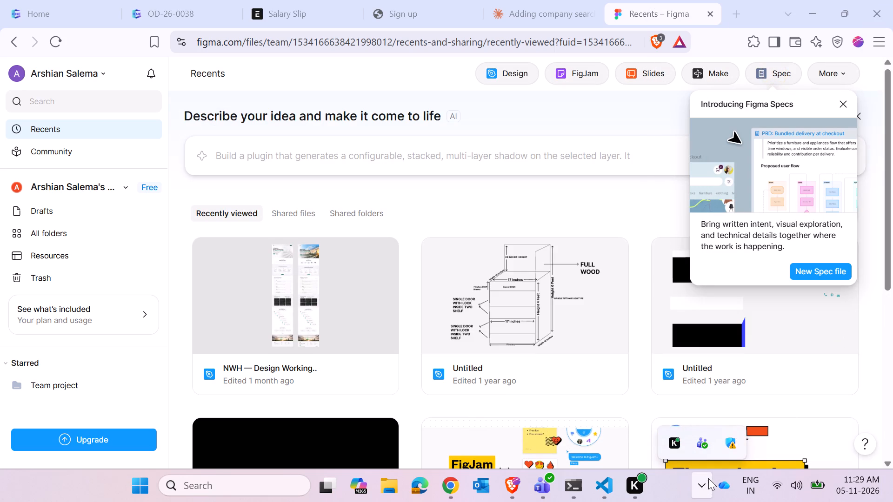
{"action": "left_click", "coordinate": [220, 489]}
{"action": "type", "text": "se"}
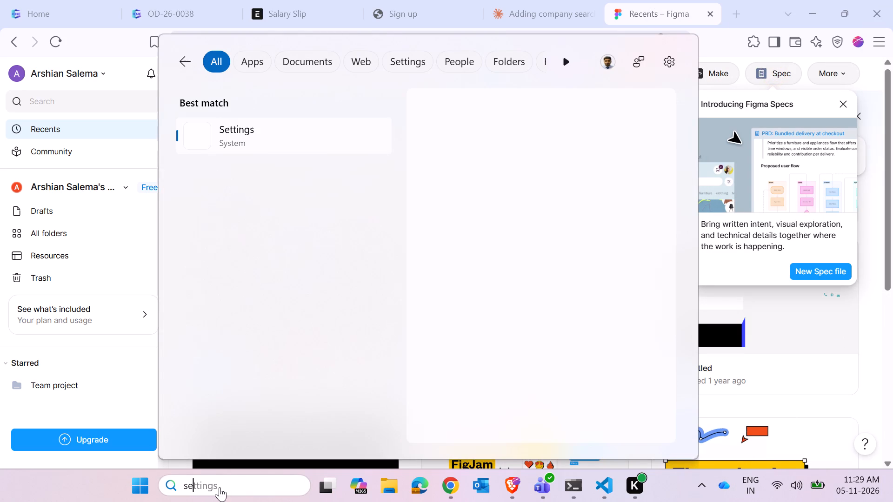
{"action": "left_click", "coordinate": [287, 142]}
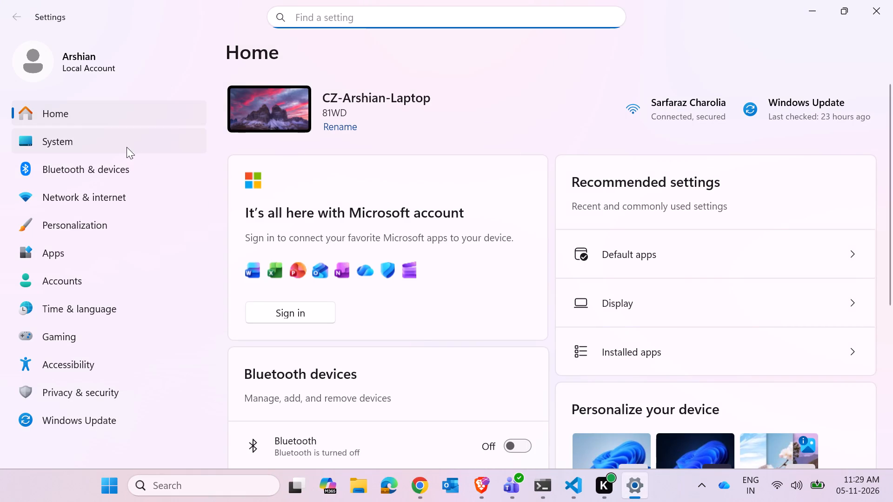
{"action": "key", "text": "b"}
{"action": "key", "text": "r"}
{"action": "left_click", "coordinate": [356, 82]}
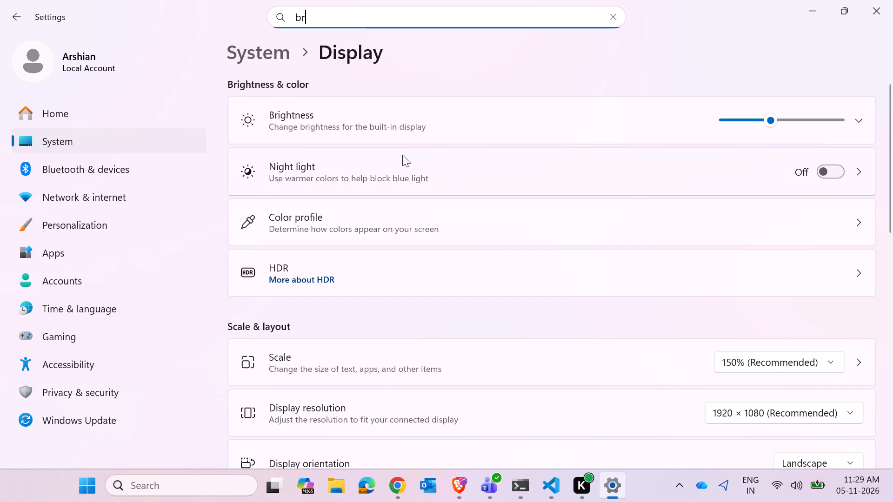
{"action": "left_click", "coordinate": [746, 118]}
{"action": "left_click_drag", "start_coordinate": [746, 118], "coordinate": [755, 117]}
Switch back to the Figma Recents page in the Brave browser.
{"action": "left_click", "coordinate": [550, 484]}
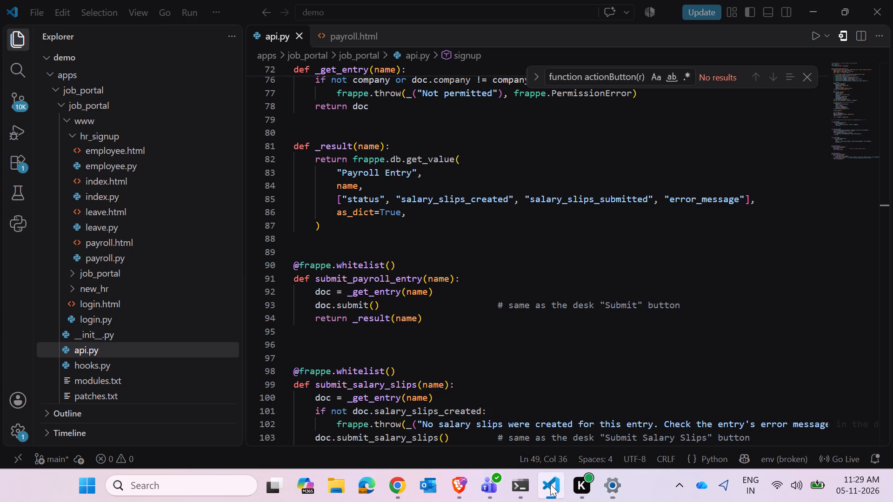
{"action": "left_click", "coordinate": [465, 488]}
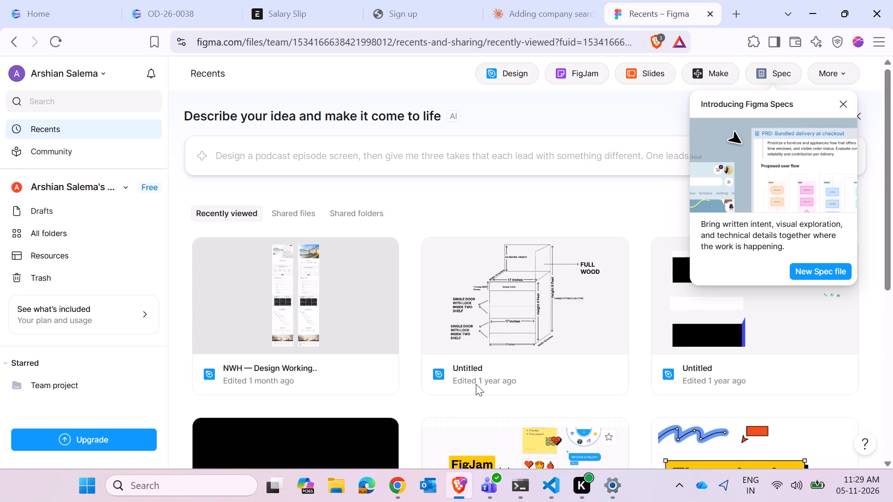
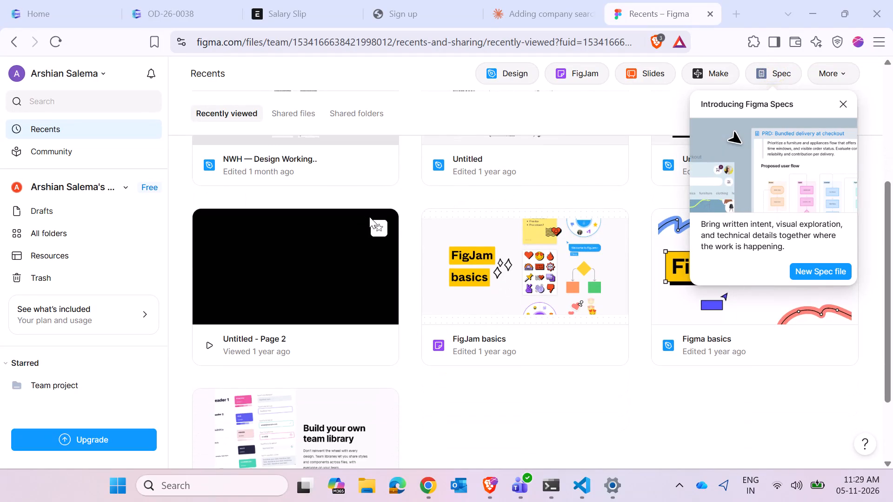
Open the recently viewed Untitled design file whose thumbnail shows black blocks with a blue edge.
{"action": "scroll", "coordinate": [452, 238], "scroll_direction": "down", "scroll_amount": 2}
{"action": "scroll", "coordinate": [452, 238], "scroll_direction": "up", "scroll_amount": 4}
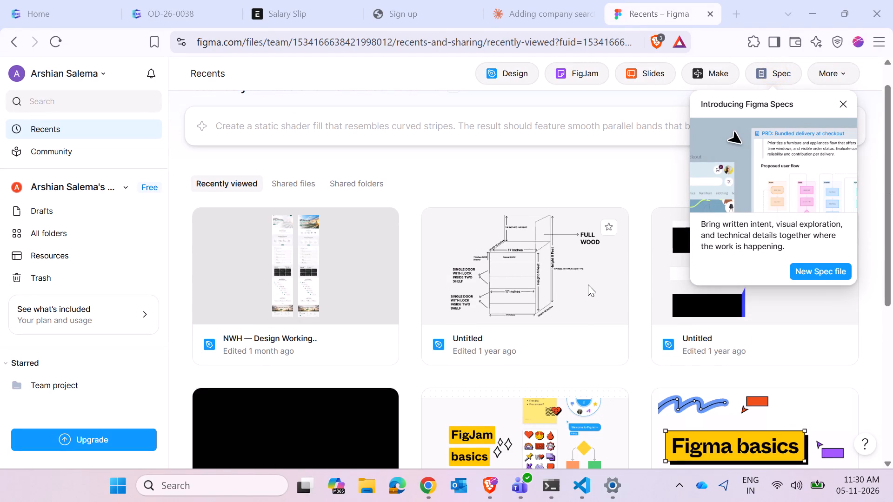
{"action": "scroll", "coordinate": [588, 284], "scroll_direction": "up", "scroll_amount": 1}
{"action": "left_click", "coordinate": [696, 330]}
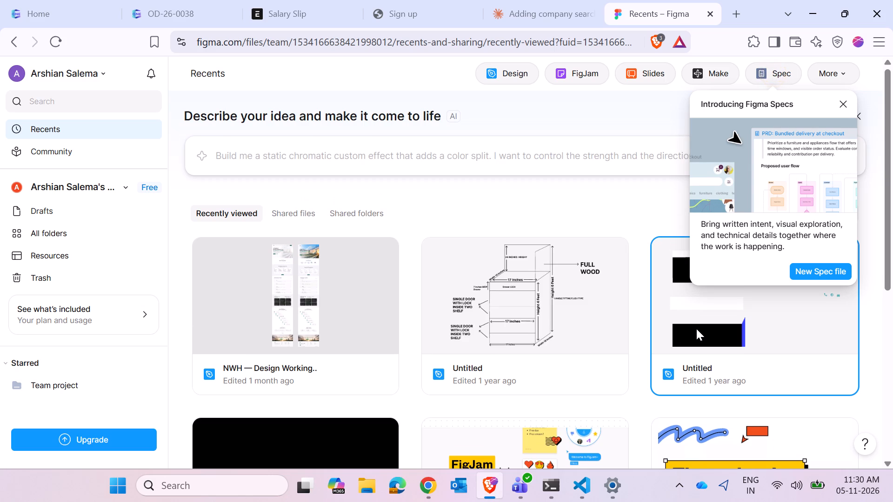
{"action": "left_click", "coordinate": [696, 329]}
{"action": "double_click", "coordinate": [693, 327]}
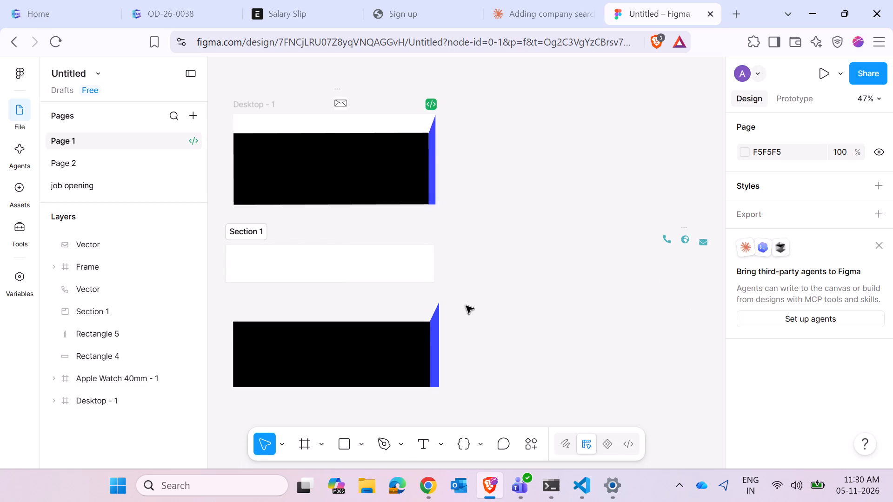
Shrink the black rectangle in the Desktop - 1 frame on Page 1 to about 557 × 154.
{"action": "scroll", "coordinate": [466, 306], "scroll_direction": "up", "scroll_amount": 3}
{"action": "left_click", "coordinate": [344, 185]}
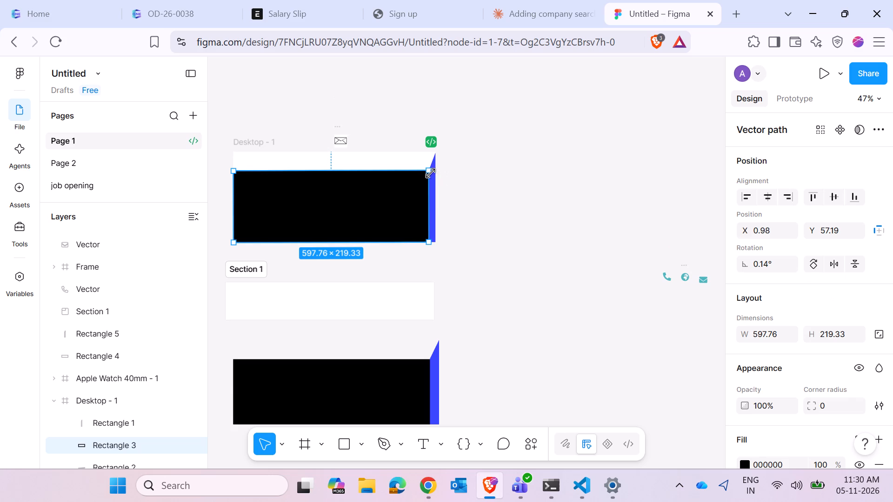
{"action": "left_click_drag", "start_coordinate": [430, 173], "coordinate": [415, 192]}
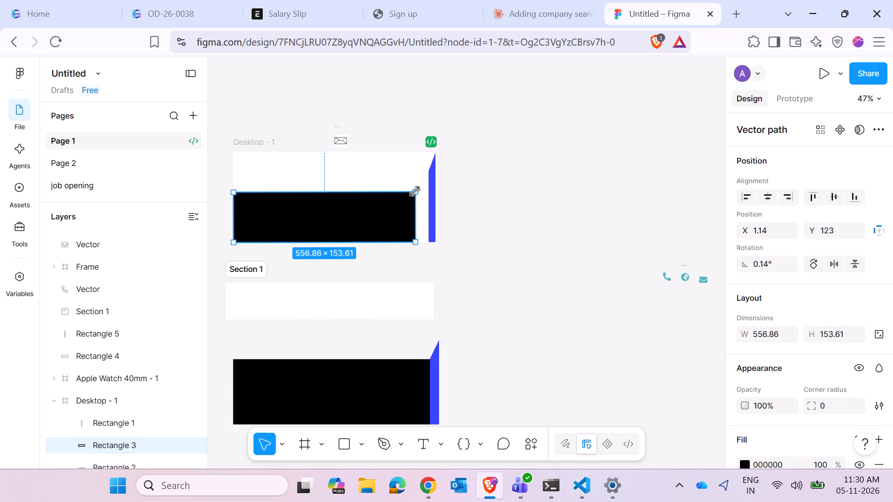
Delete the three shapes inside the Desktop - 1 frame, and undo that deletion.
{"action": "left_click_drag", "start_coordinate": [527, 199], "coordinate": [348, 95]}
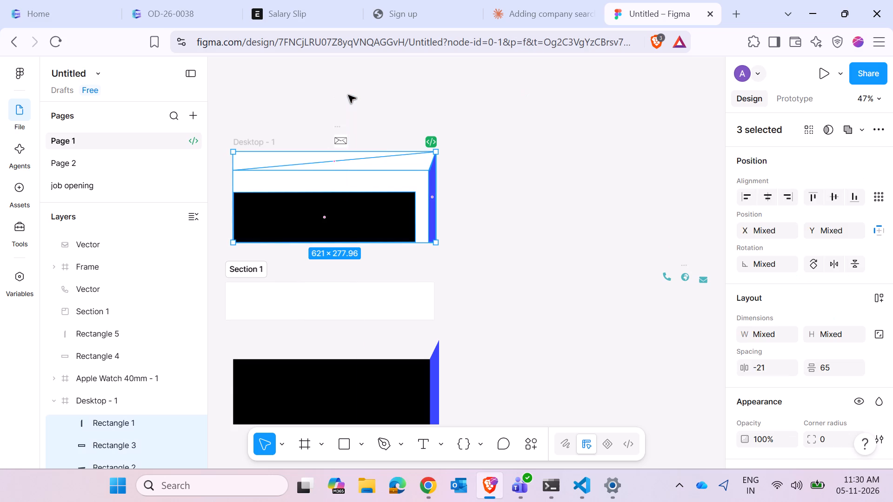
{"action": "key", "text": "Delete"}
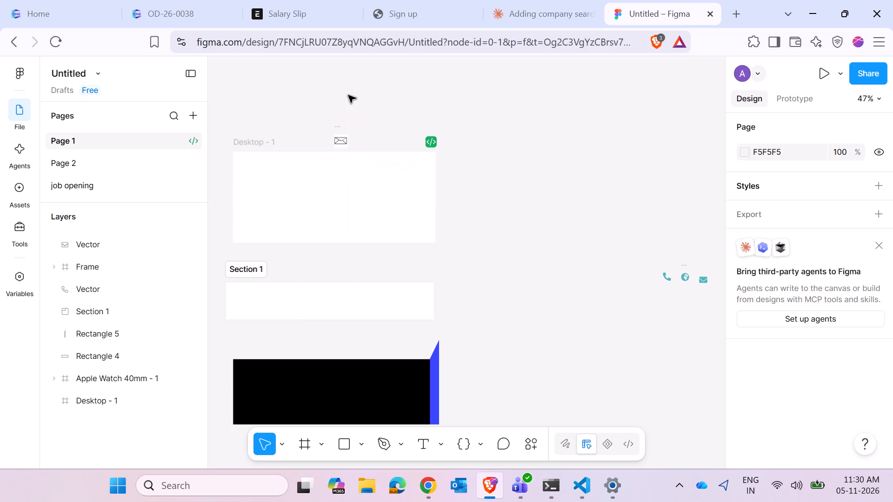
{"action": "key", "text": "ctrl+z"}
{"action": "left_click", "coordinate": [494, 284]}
Switch to Page 2 of the file.
{"action": "scroll", "coordinate": [493, 283], "scroll_direction": "down", "scroll_amount": 4}
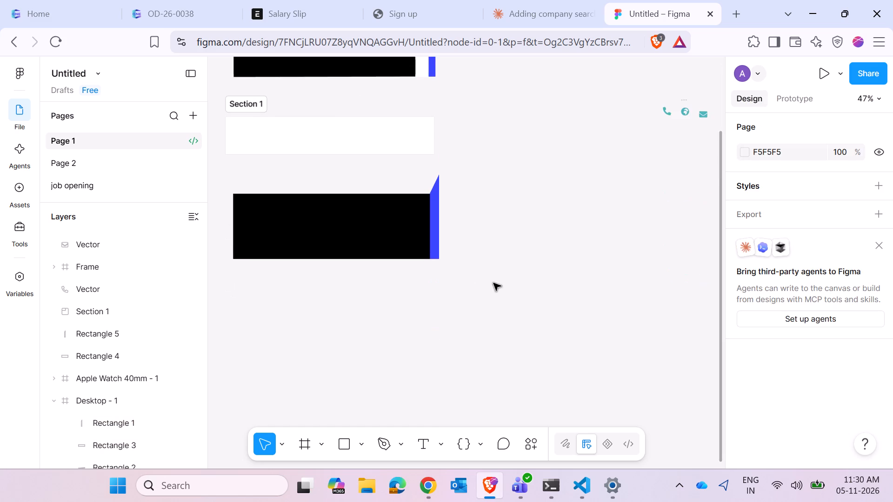
{"action": "scroll", "coordinate": [493, 283], "scroll_direction": "down", "scroll_amount": 3}
{"action": "scroll", "coordinate": [491, 280], "scroll_direction": "up", "scroll_amount": 2}
{"action": "scroll", "coordinate": [489, 280], "scroll_direction": "down", "scroll_amount": 2}
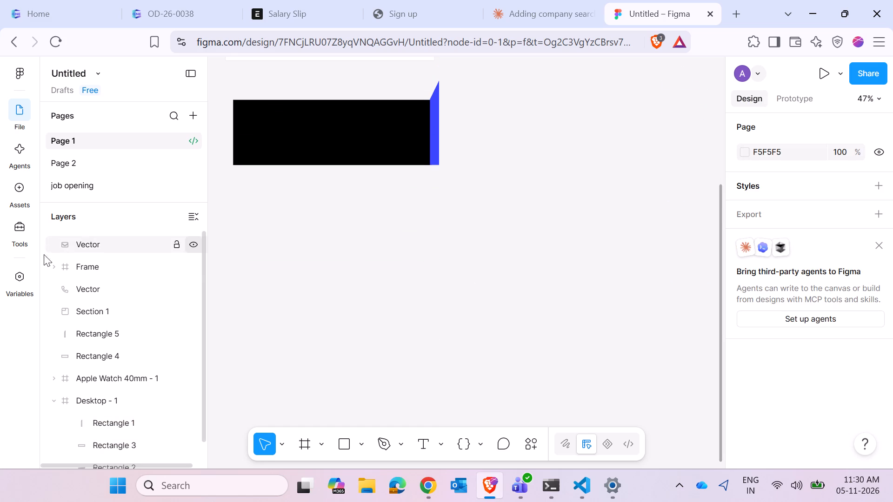
{"action": "left_click", "coordinate": [72, 163]}
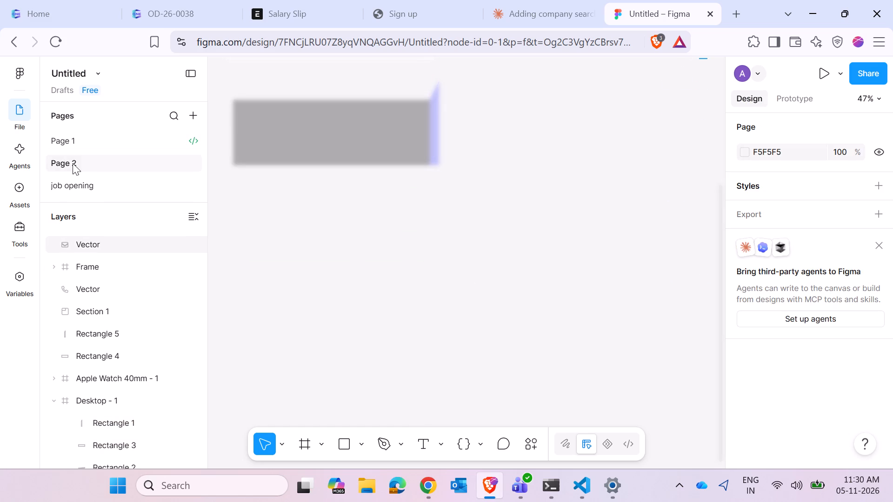
Delete the black camera logo image, the "The VideoWala" texts and the small Frame 3 items above the iPhone frames.
{"action": "scroll", "coordinate": [400, 255], "scroll_direction": "down", "scroll_amount": 2}
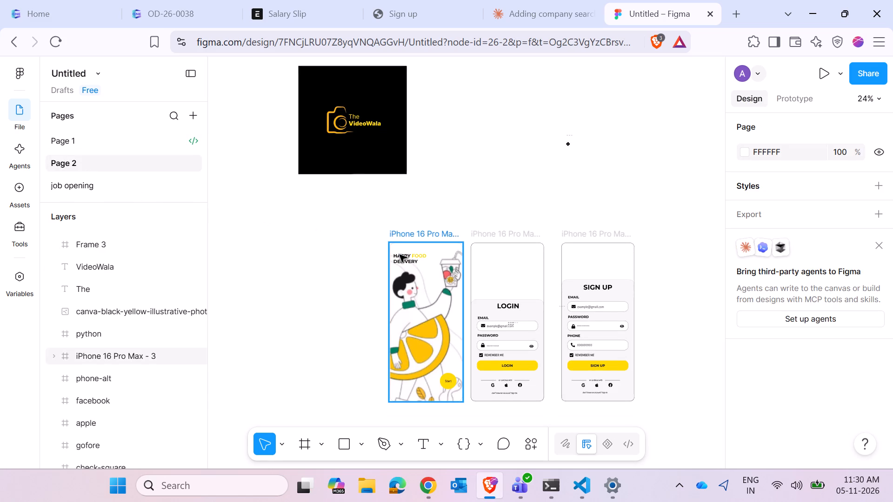
{"action": "scroll", "coordinate": [400, 255], "scroll_direction": "down", "scroll_amount": 2}
{"action": "scroll", "coordinate": [400, 255], "scroll_direction": "up", "scroll_amount": 7}
{"action": "scroll", "coordinate": [400, 255], "scroll_direction": "down", "scroll_amount": 8}
{"action": "left_click", "coordinate": [365, 159]}
{"action": "key", "text": "Delete"}
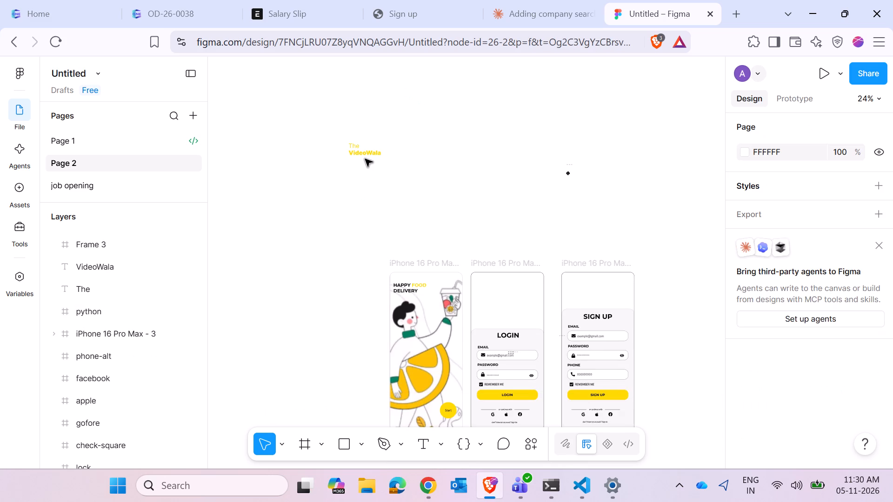
{"action": "left_click_drag", "start_coordinate": [596, 195], "coordinate": [319, 91]}
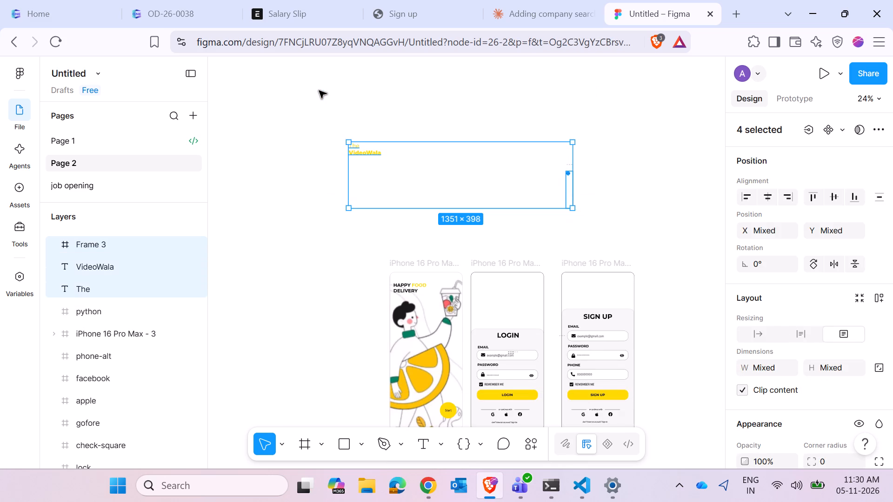
{"action": "key", "text": "Delete"}
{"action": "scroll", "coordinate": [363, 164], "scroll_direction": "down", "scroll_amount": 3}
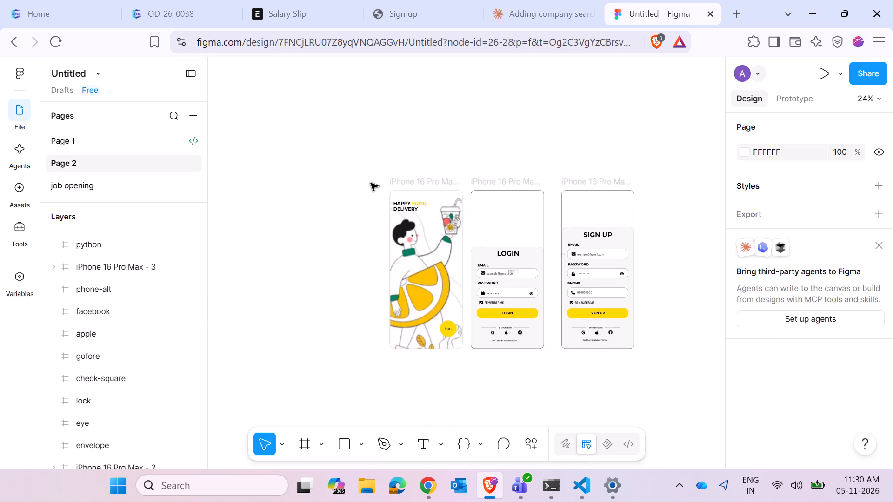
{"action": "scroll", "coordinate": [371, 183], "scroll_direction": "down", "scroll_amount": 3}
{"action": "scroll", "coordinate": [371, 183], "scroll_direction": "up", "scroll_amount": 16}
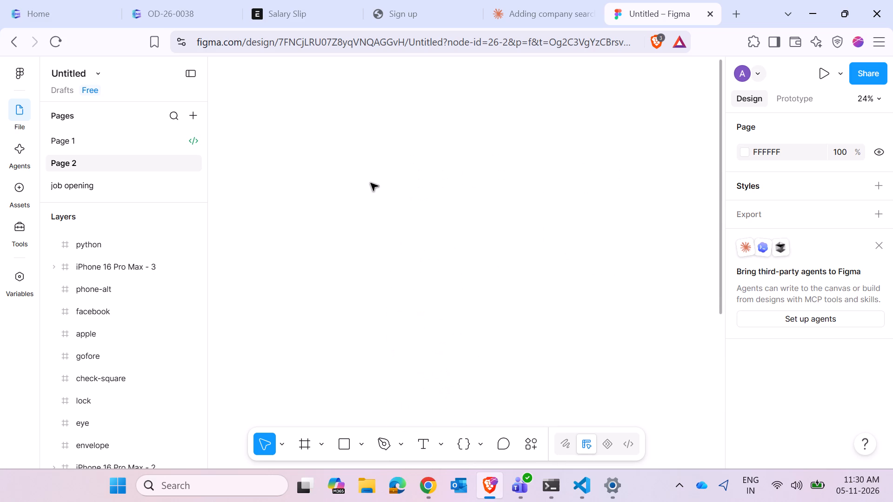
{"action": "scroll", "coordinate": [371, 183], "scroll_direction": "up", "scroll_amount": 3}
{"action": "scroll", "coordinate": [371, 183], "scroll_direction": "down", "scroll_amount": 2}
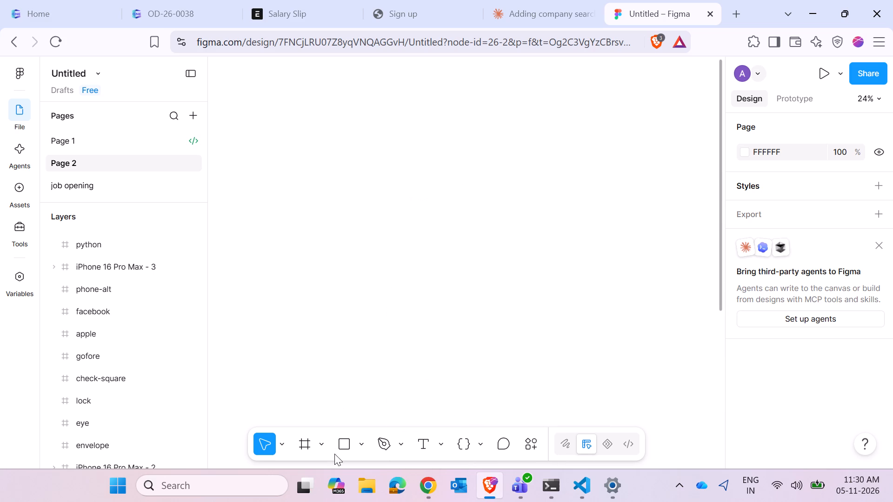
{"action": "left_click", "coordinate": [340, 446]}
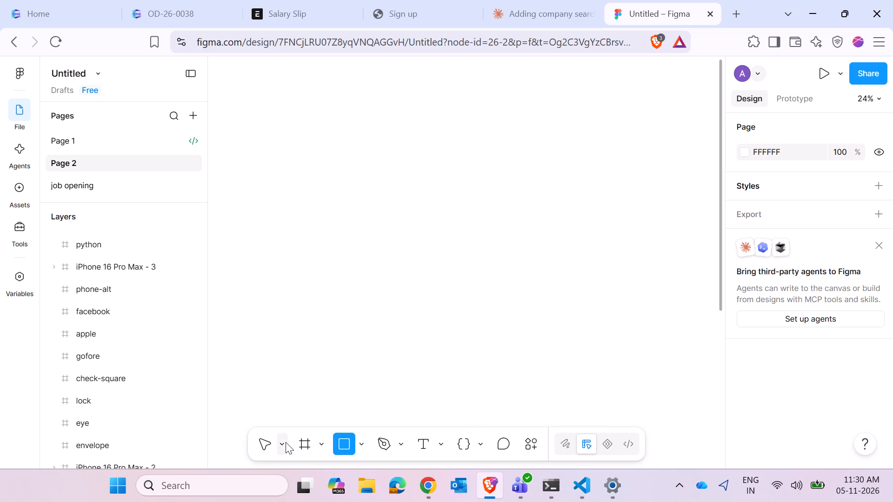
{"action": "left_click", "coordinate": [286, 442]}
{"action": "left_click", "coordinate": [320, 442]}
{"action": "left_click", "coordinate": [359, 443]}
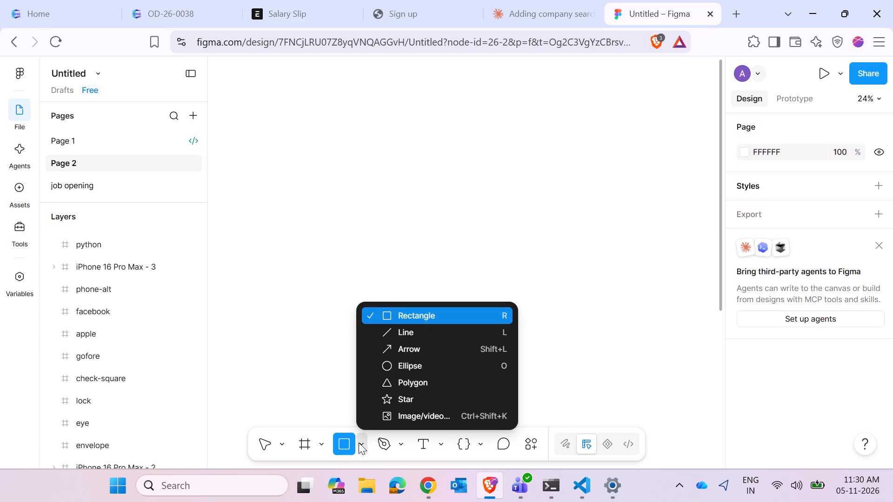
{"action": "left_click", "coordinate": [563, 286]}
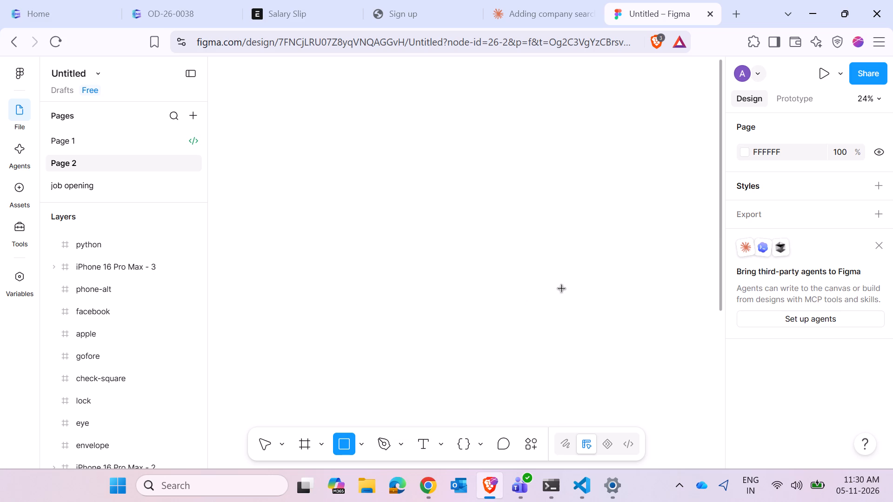
Add a frame with the Desktop preset (1440 × 1024) in an empty area above the iPhone frames.
{"action": "left_click", "coordinate": [321, 445]}
{"action": "left_click", "coordinate": [381, 380]}
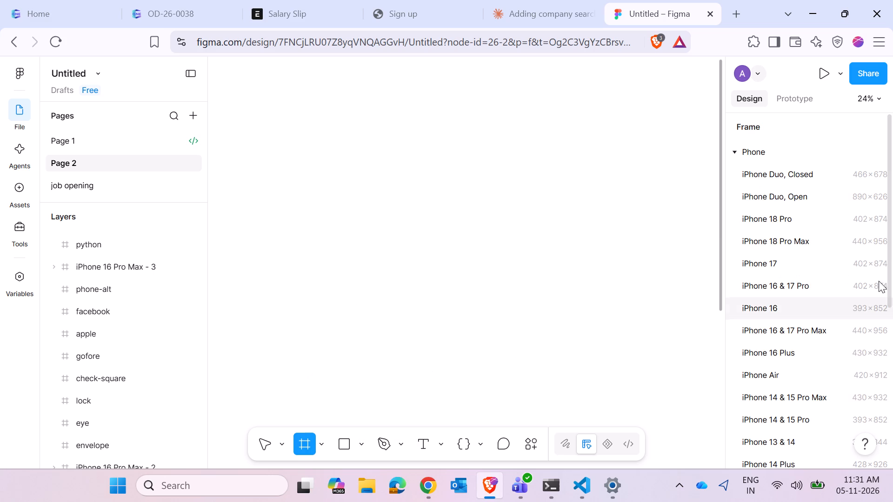
{"action": "scroll", "coordinate": [854, 233], "scroll_direction": "down", "scroll_amount": 4}
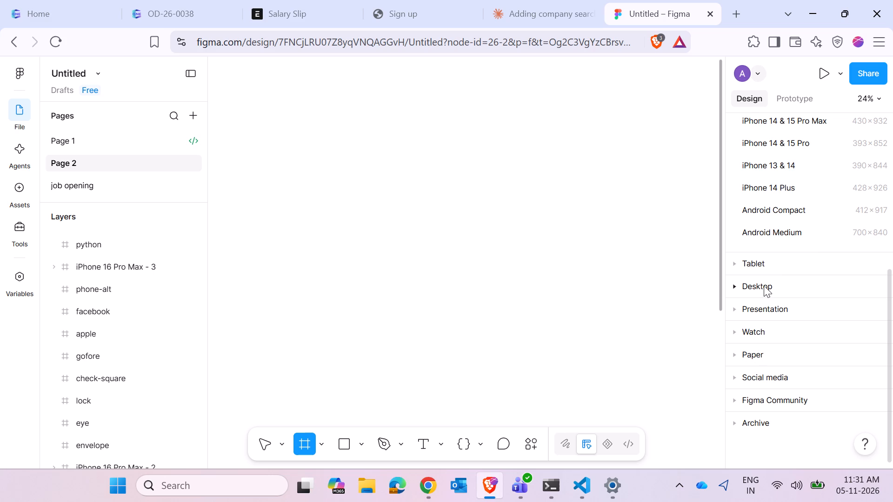
{"action": "scroll", "coordinate": [764, 284], "scroll_direction": "up", "scroll_amount": 8}
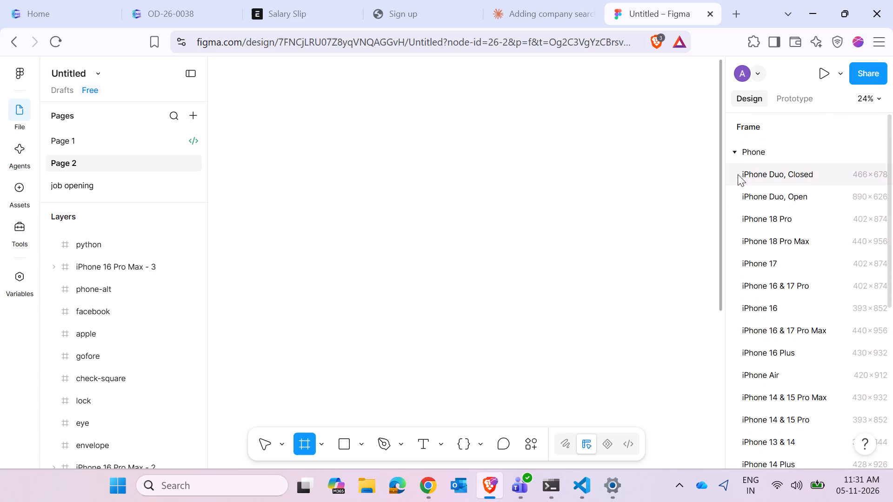
{"action": "left_click", "coordinate": [736, 149]}
{"action": "left_click", "coordinate": [772, 200]}
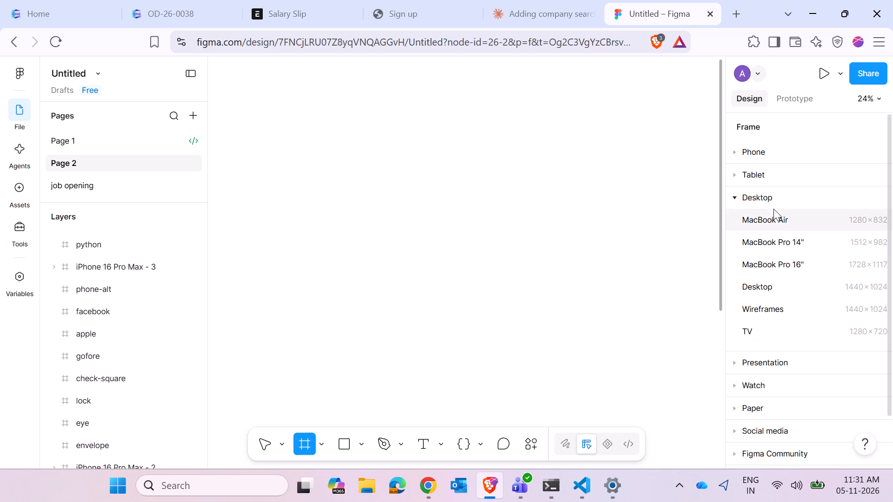
{"action": "left_click", "coordinate": [775, 287]}
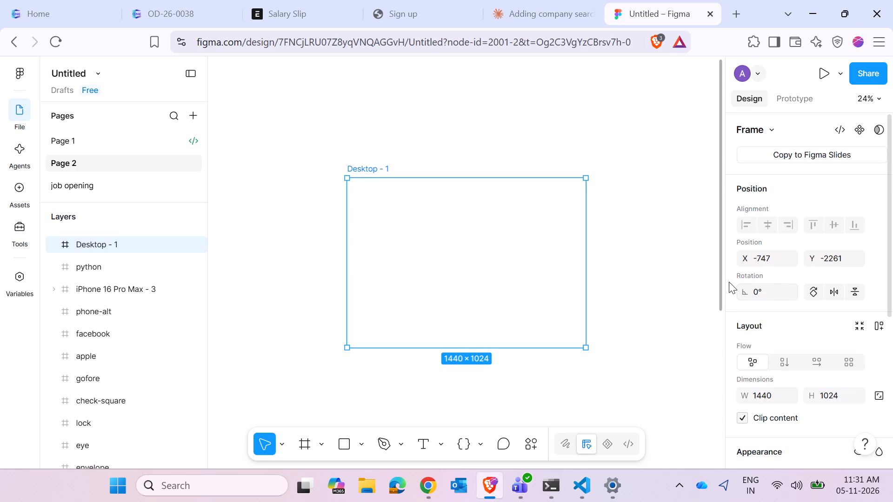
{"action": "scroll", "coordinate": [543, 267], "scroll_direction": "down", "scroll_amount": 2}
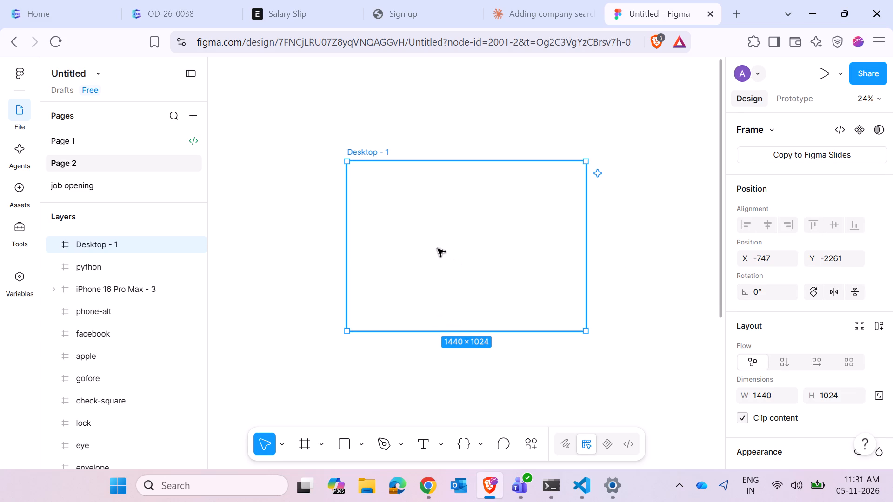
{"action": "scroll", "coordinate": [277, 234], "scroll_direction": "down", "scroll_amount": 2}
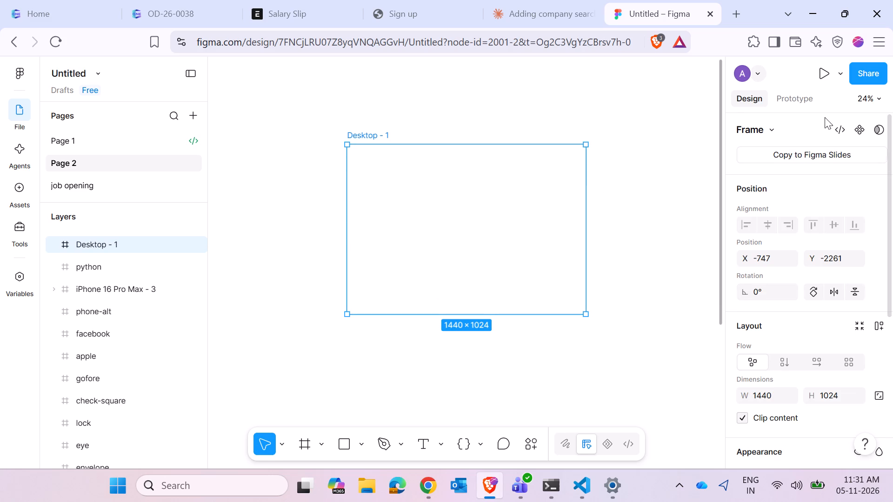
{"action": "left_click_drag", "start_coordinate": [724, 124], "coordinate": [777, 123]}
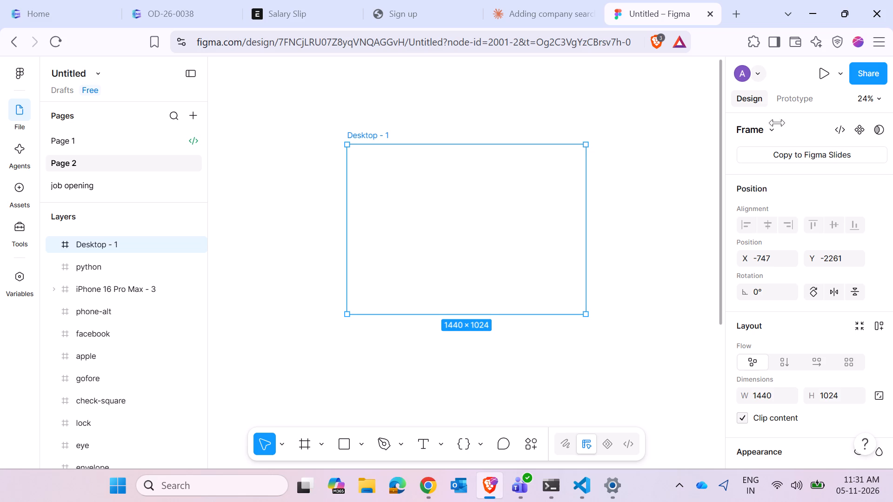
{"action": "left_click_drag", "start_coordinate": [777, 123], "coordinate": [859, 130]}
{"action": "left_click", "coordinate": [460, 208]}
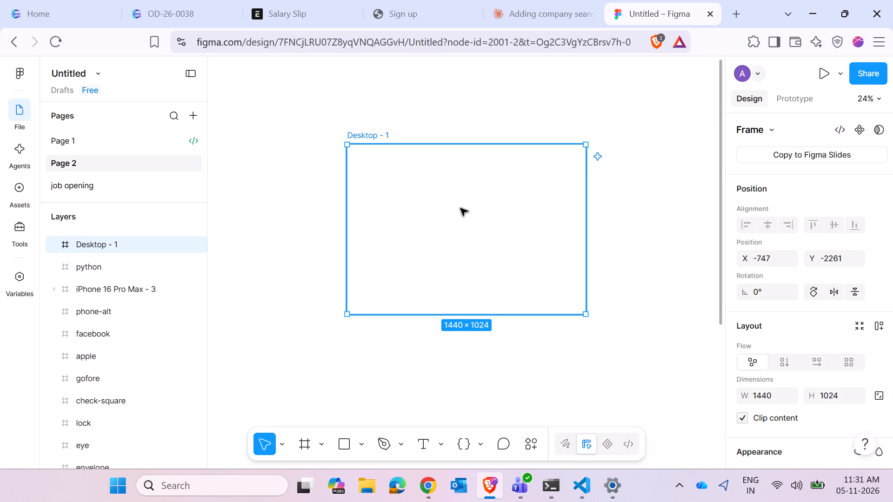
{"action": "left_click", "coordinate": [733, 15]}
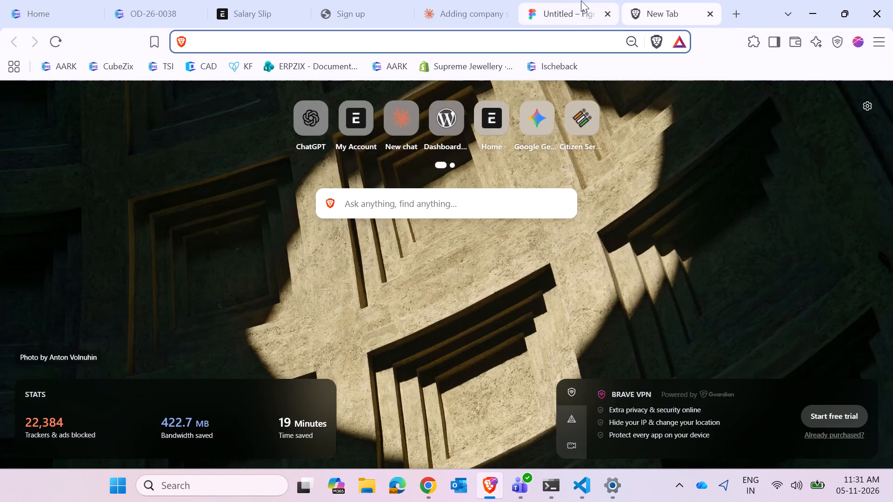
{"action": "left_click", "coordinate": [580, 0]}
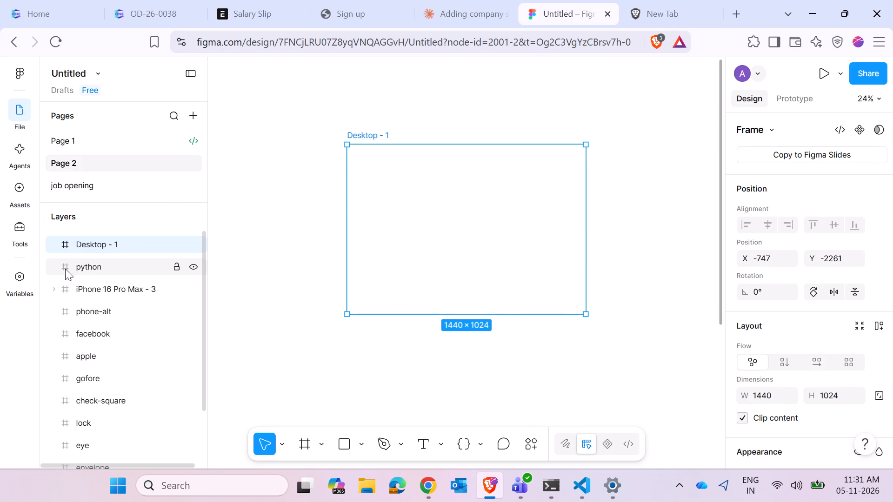
Delete the python frame from Page 2's layers.
{"action": "left_click", "coordinate": [65, 269]}
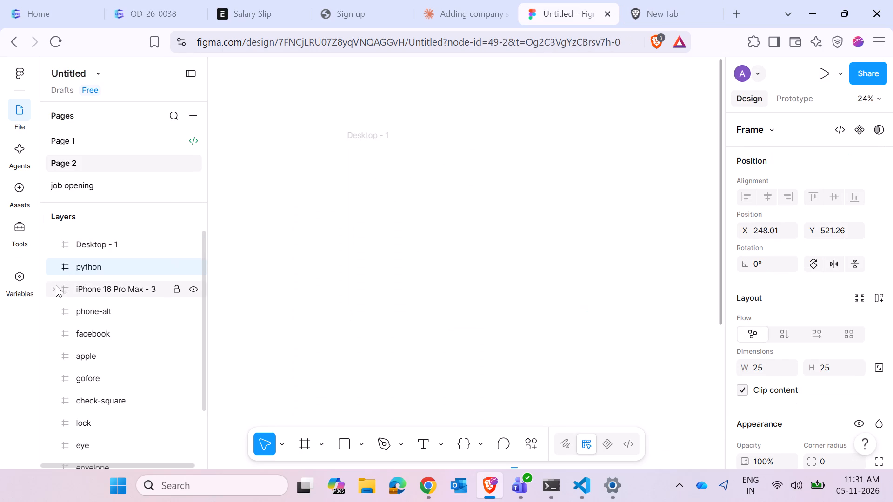
{"action": "left_click", "coordinate": [54, 287]}
{"action": "left_click", "coordinate": [115, 267]}
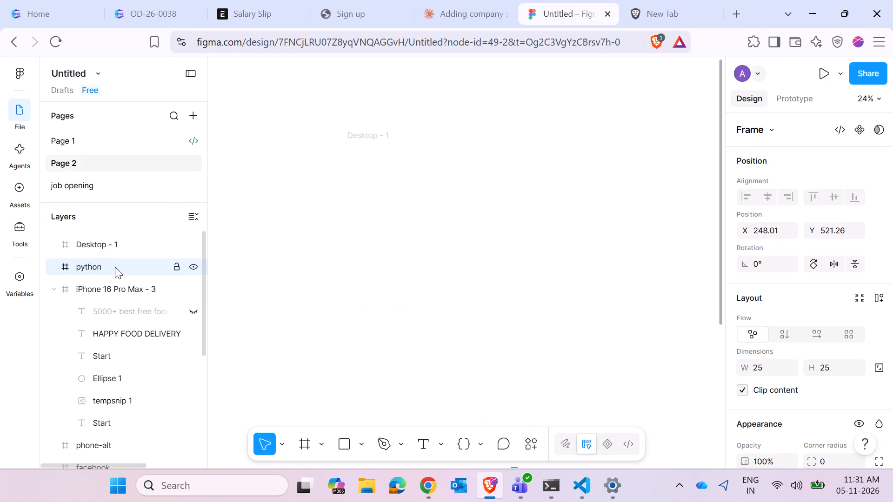
{"action": "right_click", "coordinate": [123, 264]}
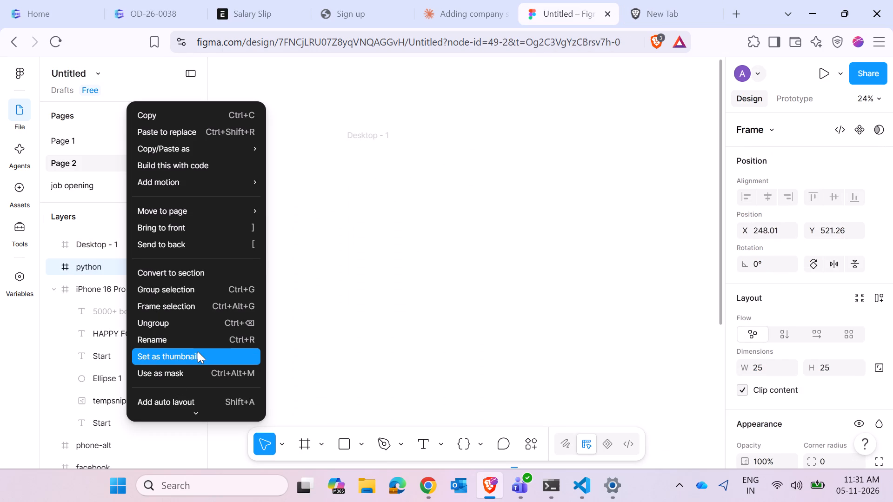
{"action": "key", "text": "Delete"}
{"action": "left_click", "coordinate": [380, 262]}
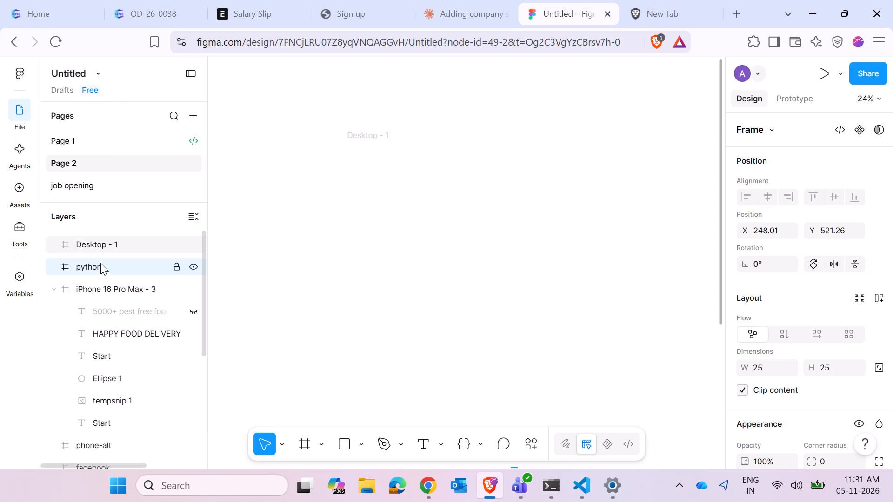
{"action": "left_click", "coordinate": [101, 265]}
{"action": "key", "text": "Delete"}
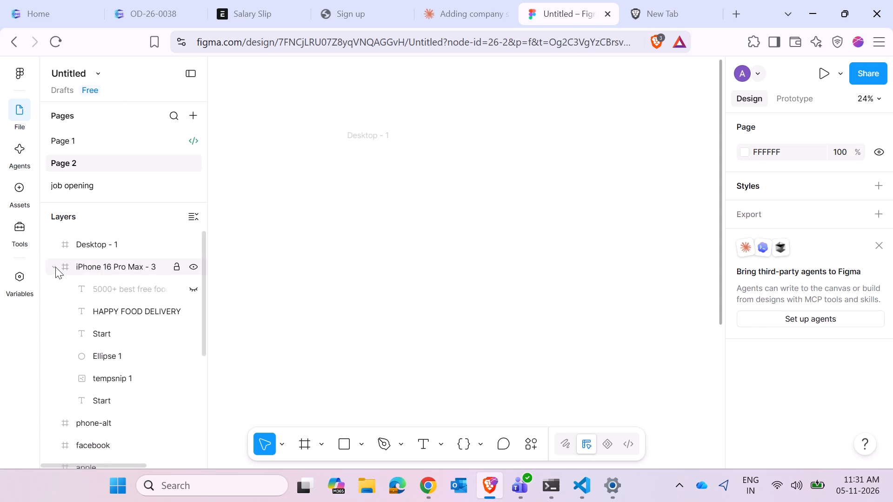
Collapse the iPhone 16 Pro Max - 3 layer and look through the remaining layers of Page 2.
{"action": "left_click", "coordinate": [55, 267]}
{"action": "left_click", "coordinate": [88, 293]}
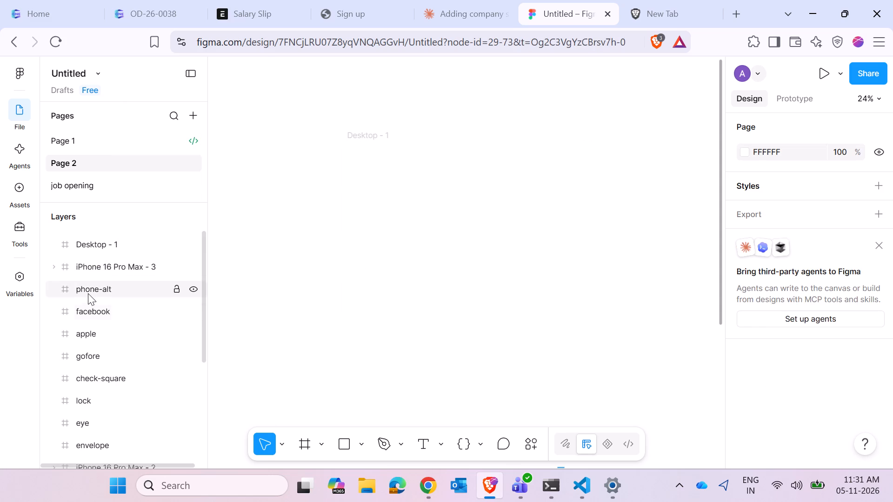
{"action": "scroll", "coordinate": [156, 307], "scroll_direction": "down", "scroll_amount": 4}
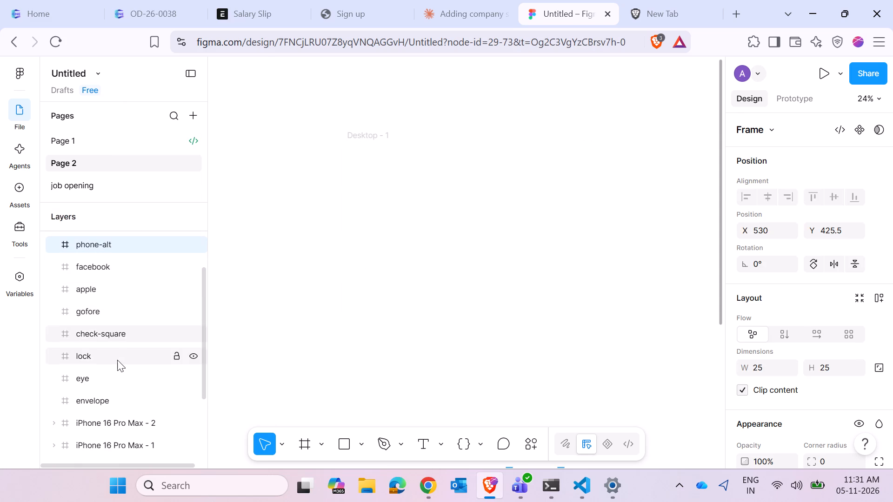
{"action": "left_click", "coordinate": [117, 360]}
{"action": "scroll", "coordinate": [98, 286], "scroll_direction": "up", "scroll_amount": 3}
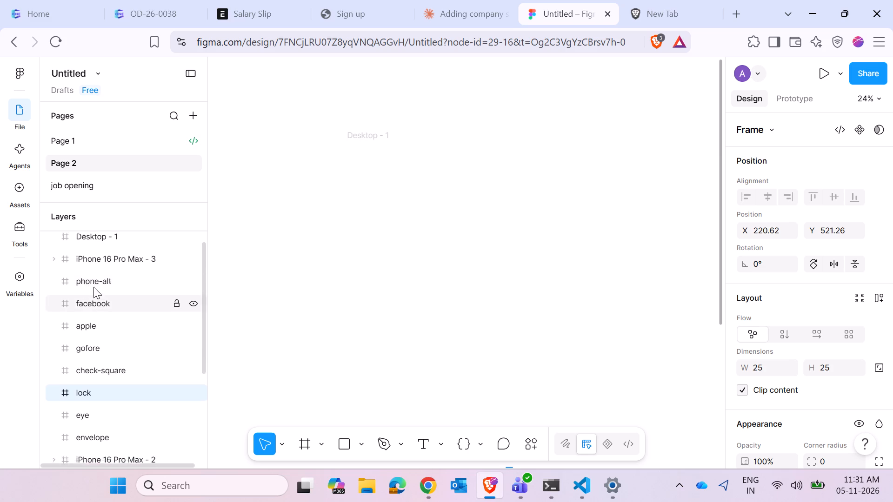
{"action": "scroll", "coordinate": [53, 272], "scroll_direction": "up", "scroll_amount": 2}
Draw a rectangle of about 1065 × 101 along the top edge inside the Desktop - 1 frame.
{"action": "left_click", "coordinate": [88, 242]}
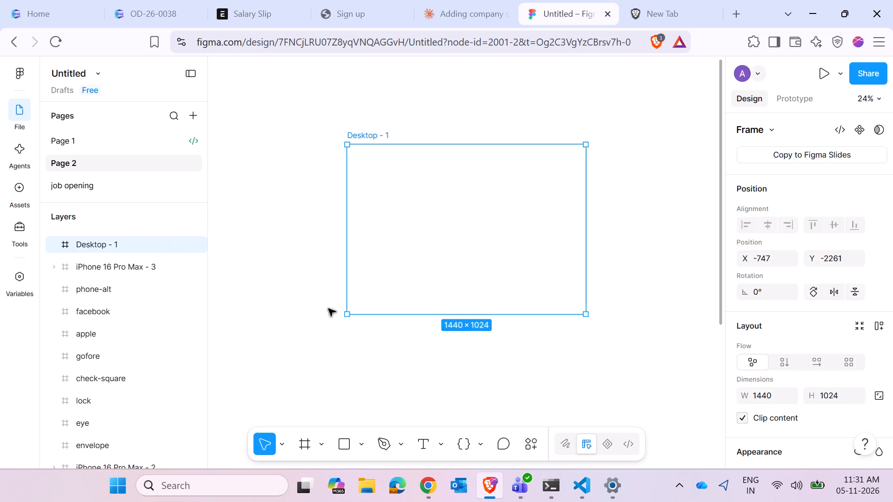
{"action": "left_click", "coordinate": [343, 438]}
{"action": "left_click_drag", "start_coordinate": [344, 438], "coordinate": [143, 245]}
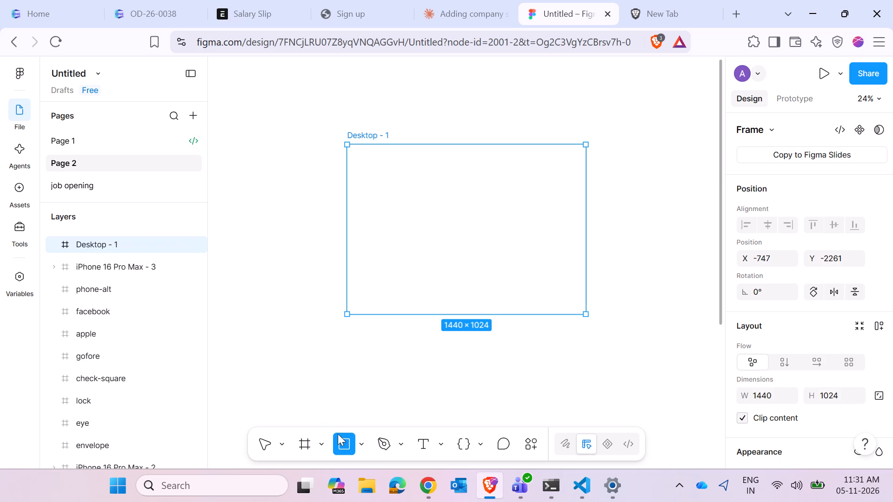
{"action": "left_click", "coordinate": [364, 448]}
{"action": "left_click", "coordinate": [412, 318]}
{"action": "left_click_drag", "start_coordinate": [352, 149], "coordinate": [487, 165]}
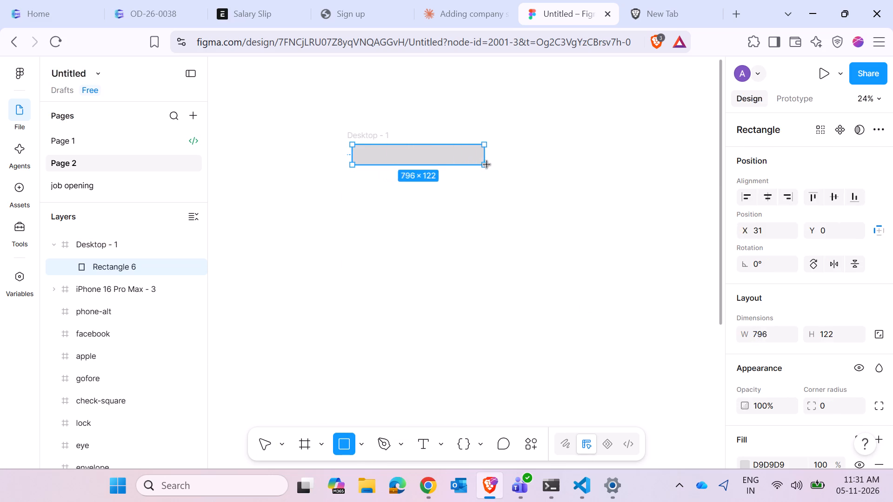
{"action": "left_click_drag", "start_coordinate": [487, 165], "coordinate": [529, 161]}
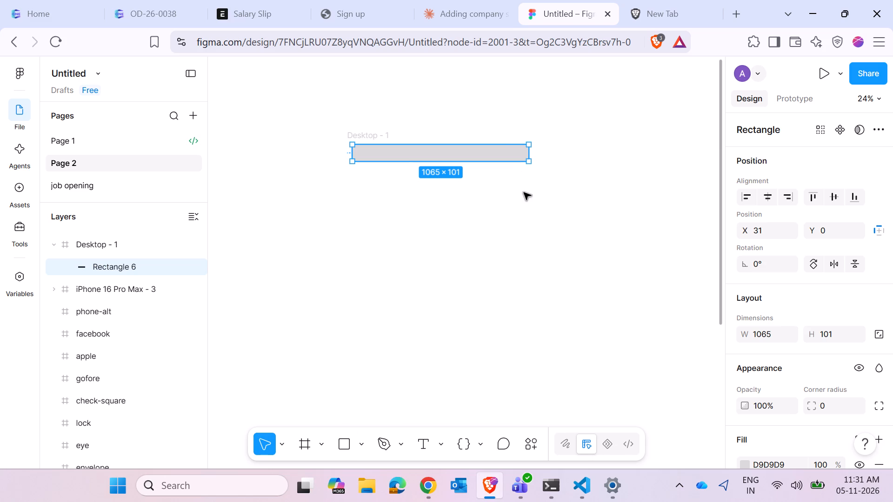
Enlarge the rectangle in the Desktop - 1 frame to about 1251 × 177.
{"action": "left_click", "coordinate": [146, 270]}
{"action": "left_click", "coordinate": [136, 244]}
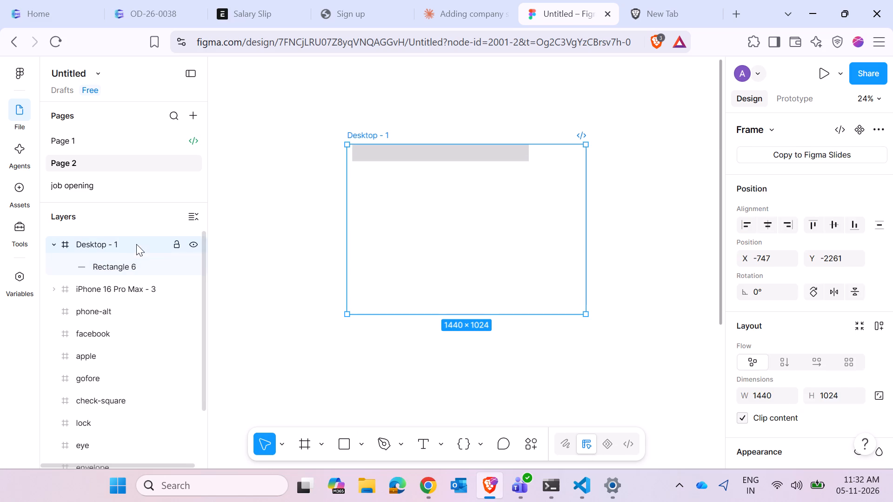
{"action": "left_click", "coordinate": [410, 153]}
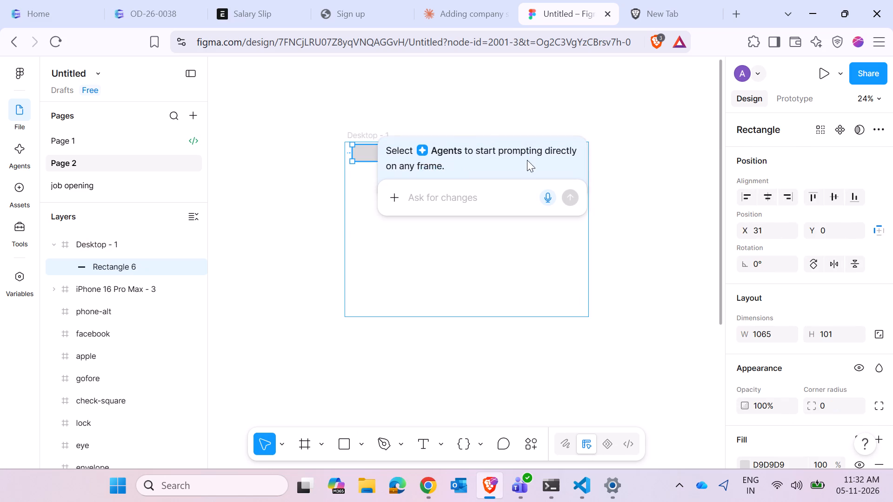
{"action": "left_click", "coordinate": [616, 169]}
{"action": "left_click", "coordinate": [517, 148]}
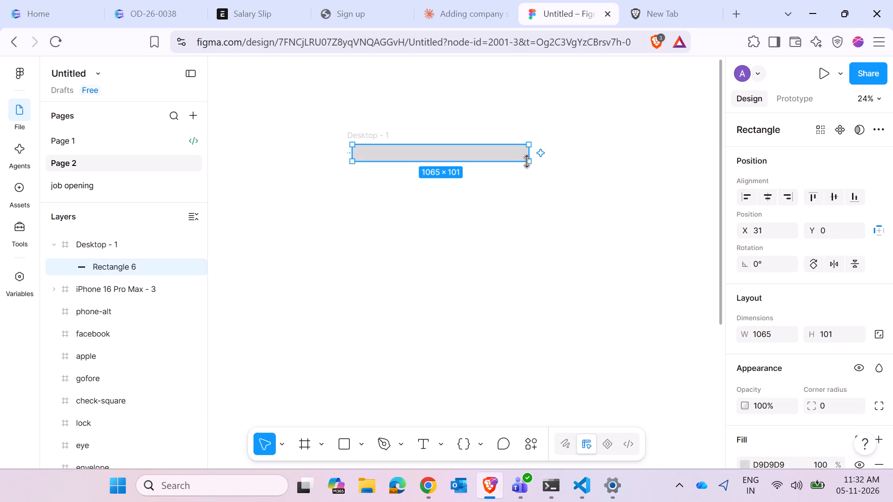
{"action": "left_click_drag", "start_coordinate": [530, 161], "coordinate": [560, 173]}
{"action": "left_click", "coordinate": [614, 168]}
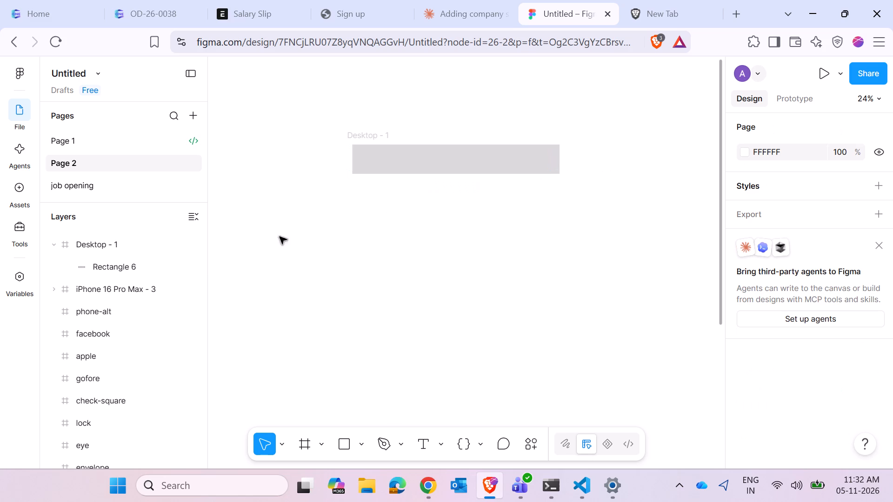
Rename the rectangle layer in the Desktop - 1 frame as Navbar.
{"action": "left_click", "coordinate": [128, 247]}
{"action": "left_click", "coordinate": [384, 168]}
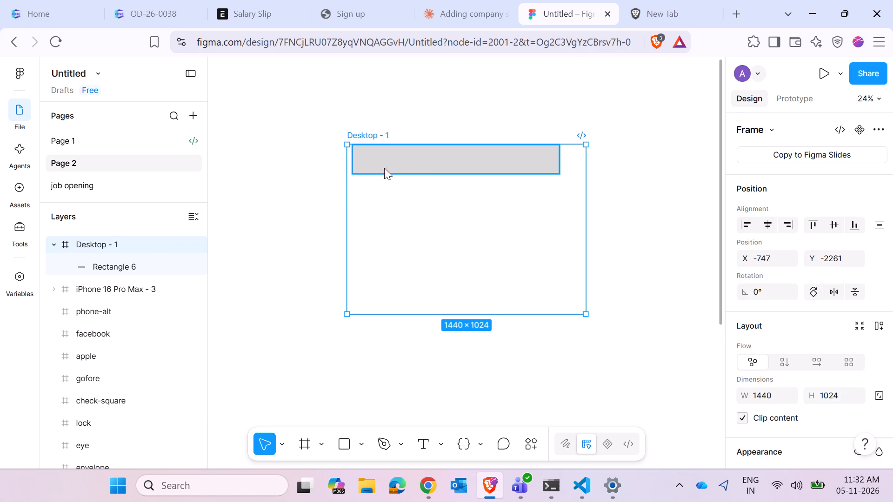
{"action": "triple_click", "coordinate": [98, 270]}
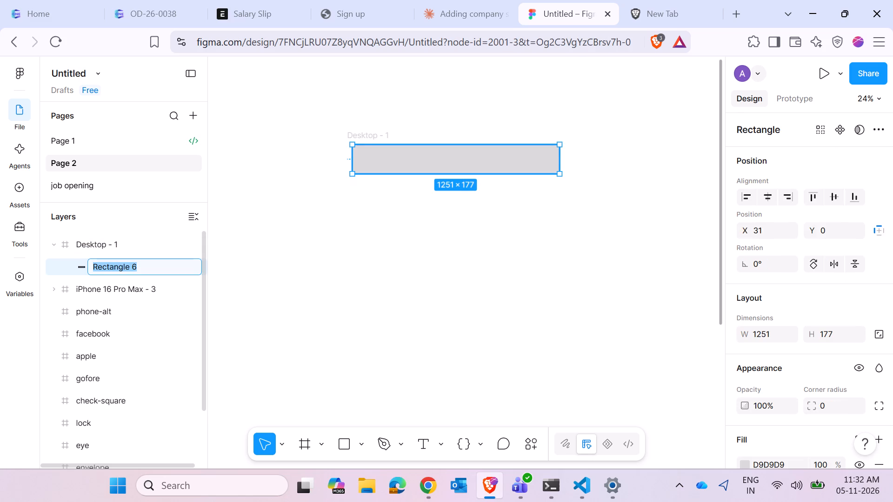
{"action": "type", "text": "Navbar"}
{"action": "key", "text": "Return"}
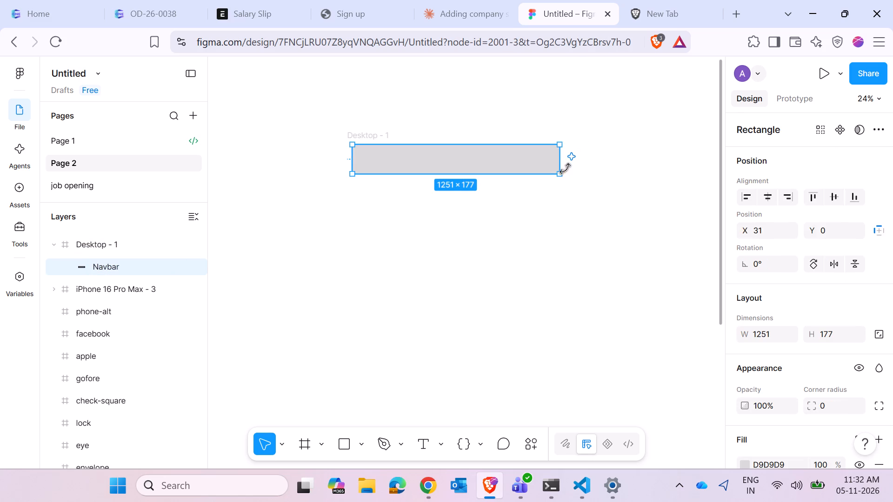
Resize the Navbar rectangle to about 1360 × 139, with its origin near X 44, Y 42 inside the Desktop - 1 frame.
{"action": "left_click_drag", "start_coordinate": [560, 173], "coordinate": [580, 174]}
{"action": "left_click_drag", "start_coordinate": [356, 145], "coordinate": [350, 137]}
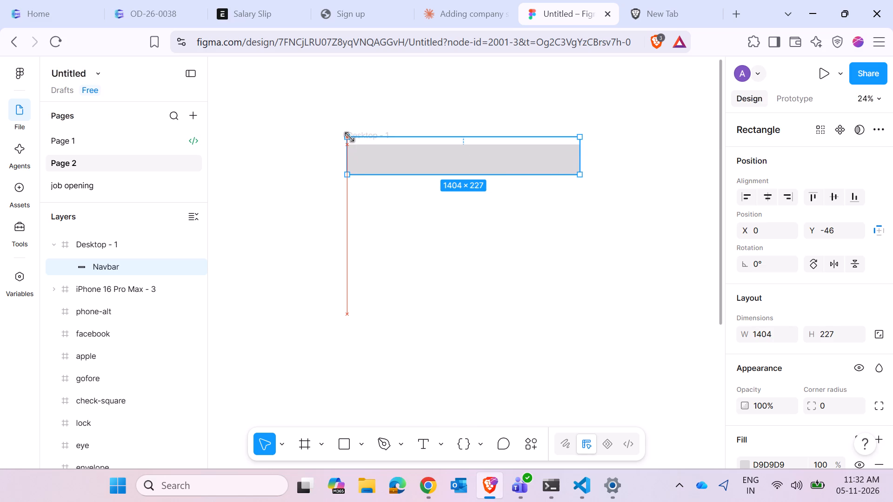
{"action": "left_click_drag", "start_coordinate": [350, 137], "coordinate": [354, 151]}
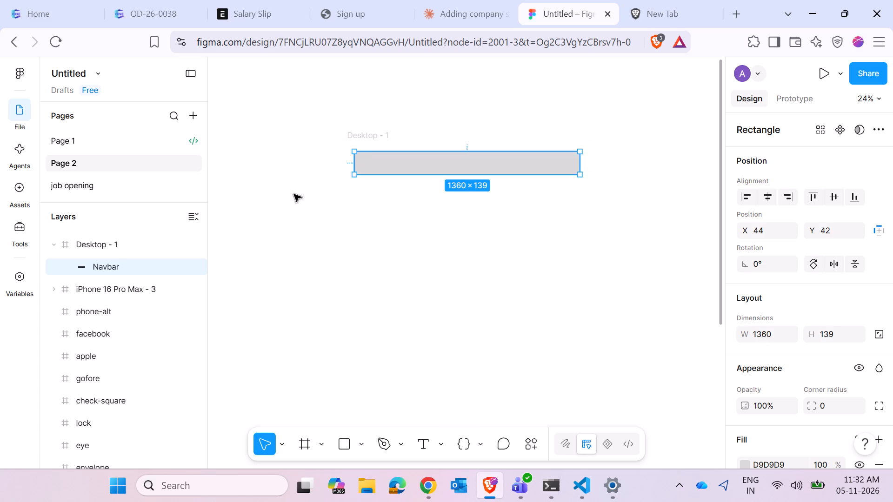
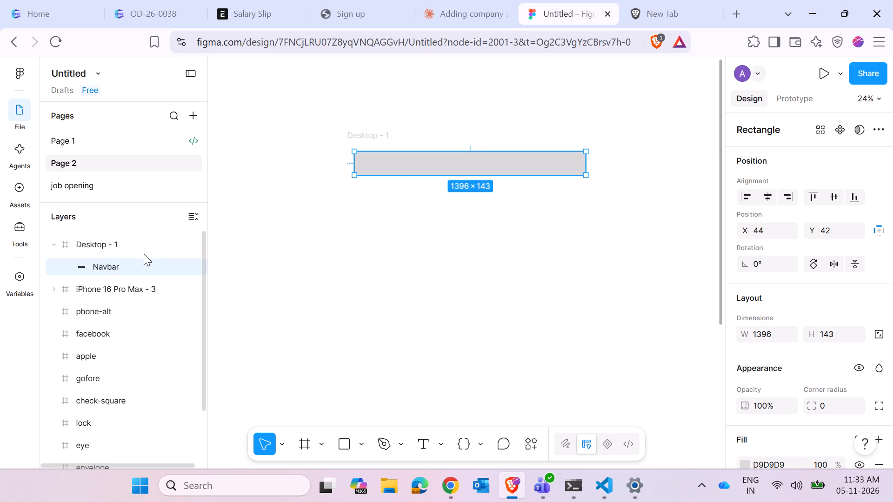
Move the Desktop - 1 frame slightly on the canvas, to about X -798, Y -2253.
{"action": "left_click", "coordinate": [135, 243]}
{"action": "left_click_drag", "start_coordinate": [456, 171], "coordinate": [457, 170]}
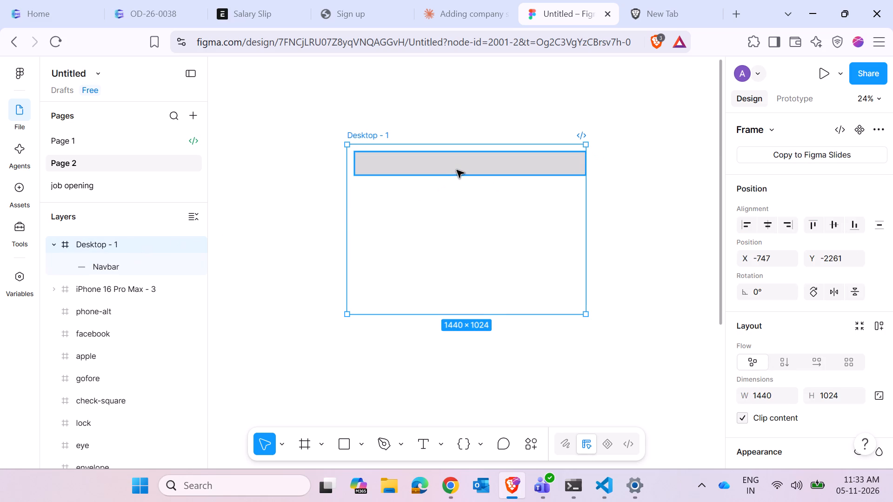
{"action": "left_click_drag", "start_coordinate": [457, 170], "coordinate": [448, 172]}
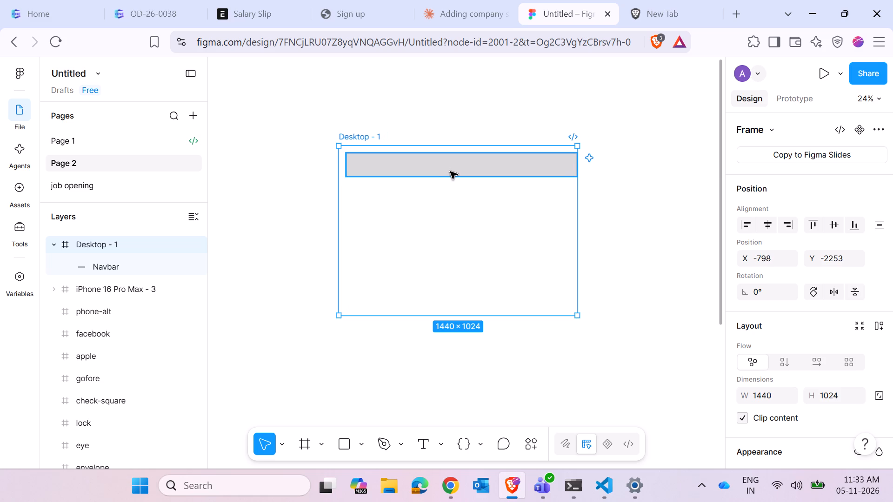
Nudge the Navbar rectangle left inside the Desktop - 1 frame to X 30.
{"action": "left_click", "coordinate": [450, 172]}
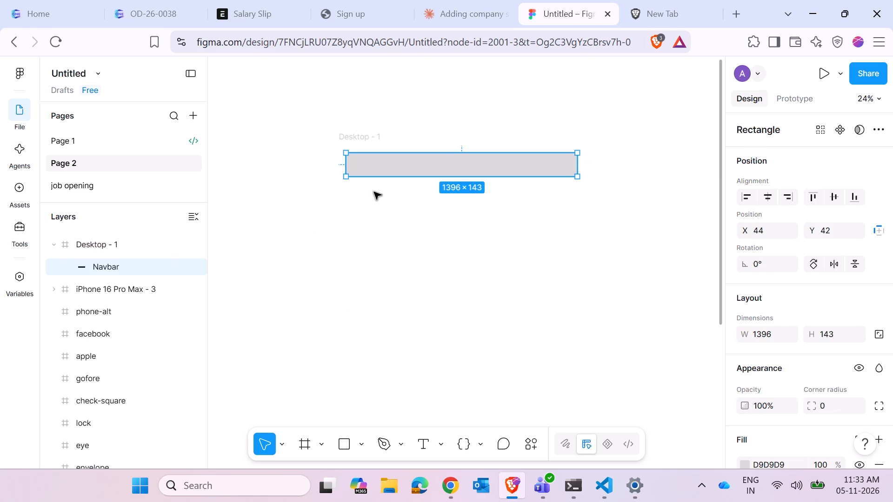
{"action": "key", "text": "Left"}
{"action": "key", "text": "Left"}
{"action": "key", "text": "Left"}
{"action": "key", "text": "Left"}
{"action": "key", "text": "Left"}
{"action": "key", "text": "Left"}
{"action": "key", "text": "Left"}
{"action": "key", "text": "Left"}
{"action": "key", "text": "Left"}
{"action": "key", "text": "Left"}
{"action": "key", "text": "Left"}
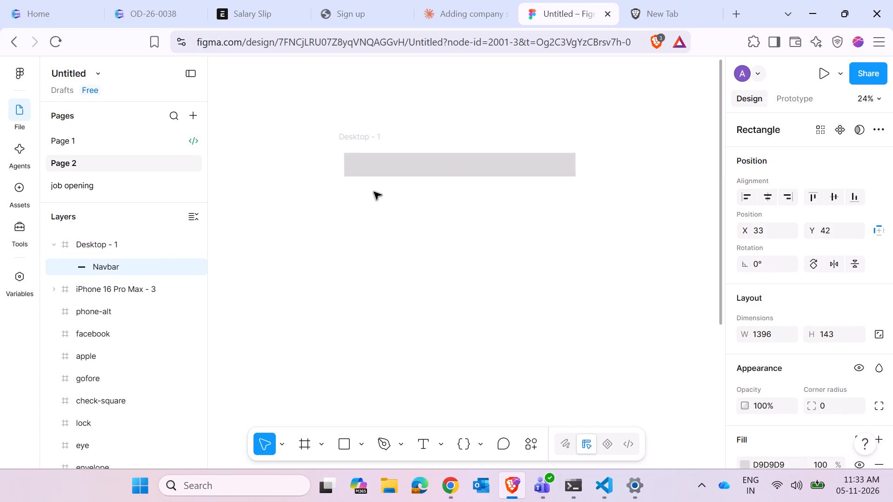
{"action": "key", "text": "Left"}
{"action": "key", "text": "Left"}
{"action": "key", "text": "Left"}
Change the Desktop - 1 frame's fill from white to a muted light pink.
{"action": "left_click", "coordinate": [121, 242]}
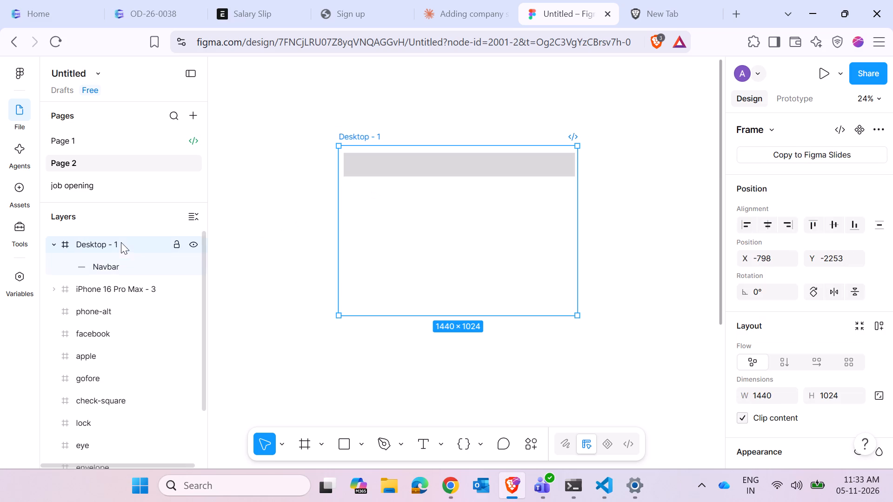
{"action": "scroll", "coordinate": [770, 313], "scroll_direction": "down", "scroll_amount": 6}
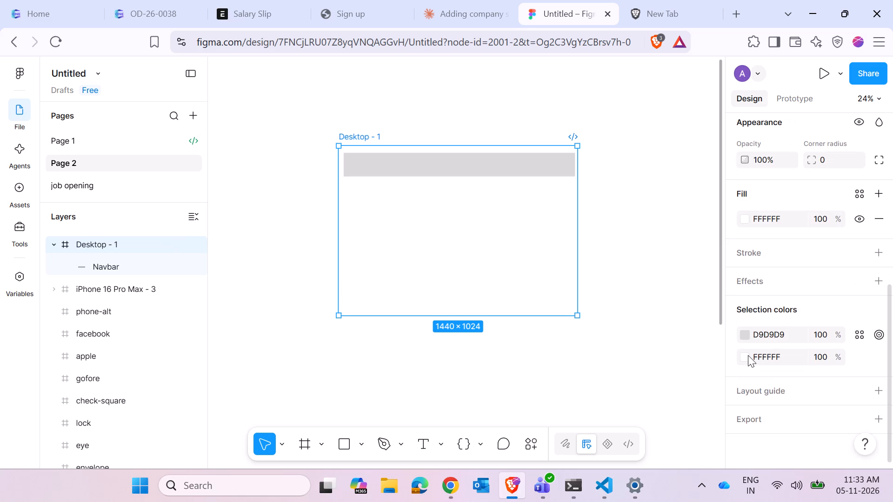
{"action": "scroll", "coordinate": [746, 361], "scroll_direction": "down", "scroll_amount": 3}
{"action": "scroll", "coordinate": [772, 364], "scroll_direction": "up", "scroll_amount": 1}
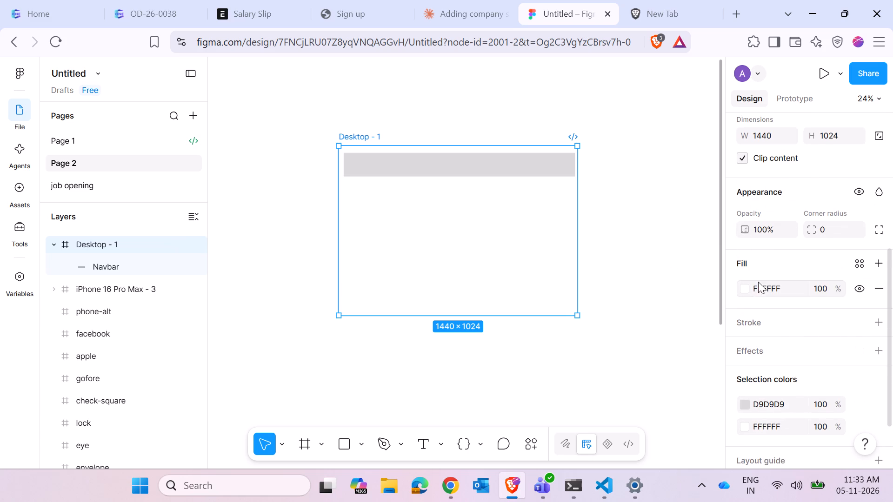
{"action": "left_click", "coordinate": [744, 289]}
{"action": "left_click_drag", "start_coordinate": [693, 271], "coordinate": [683, 229]}
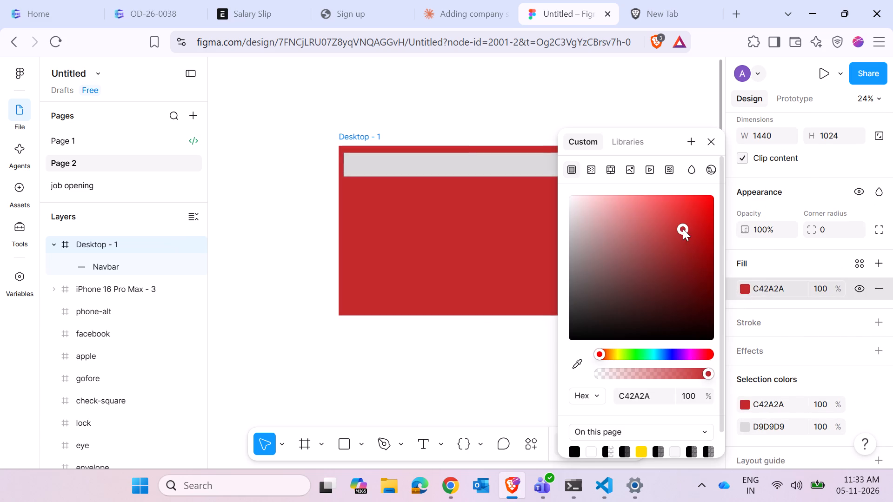
{"action": "left_click_drag", "start_coordinate": [683, 229], "coordinate": [600, 199]}
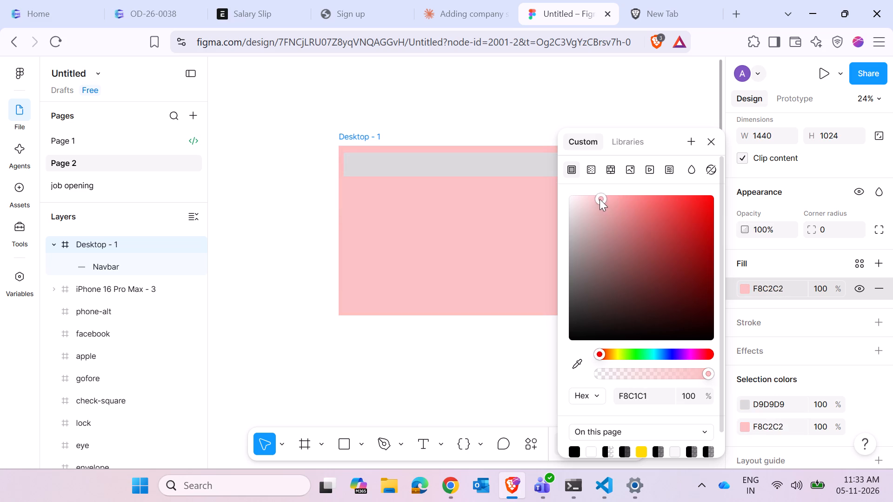
{"action": "left_click_drag", "start_coordinate": [600, 199], "coordinate": [588, 212]}
{"action": "left_click", "coordinate": [318, 299]}
Nudge the Navbar rectangle left and up within the pink frame to X 21, Y 24.
{"action": "left_click", "coordinate": [473, 169]}
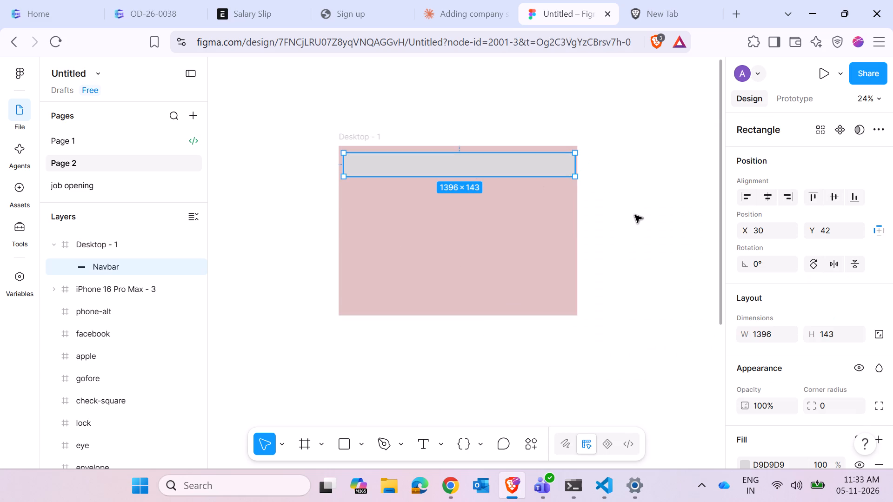
{"action": "key", "text": "Left"}
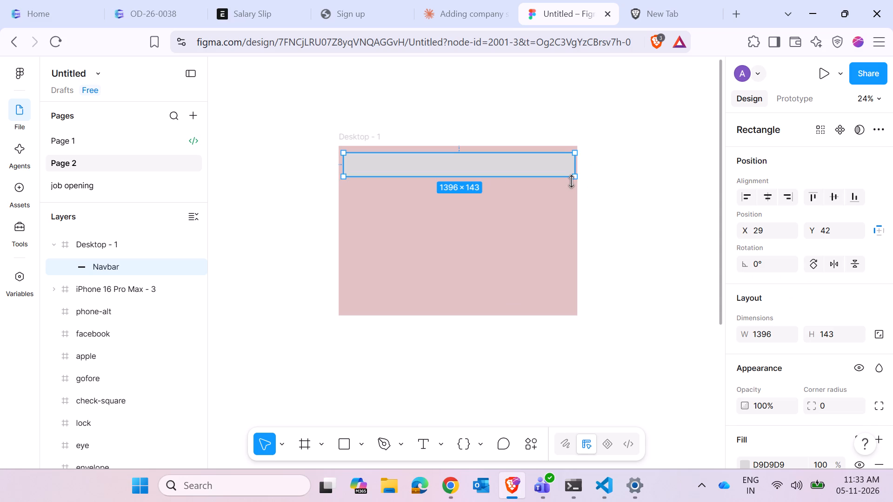
{"action": "key", "text": "Left"}
{"action": "key", "text": "Left"}
{"action": "key", "text": "Left"}
{"action": "key", "text": "Left"}
{"action": "key", "text": "Left"}
{"action": "key", "text": "Left"}
{"action": "key", "text": "Left"}
{"action": "key", "text": "Left"}
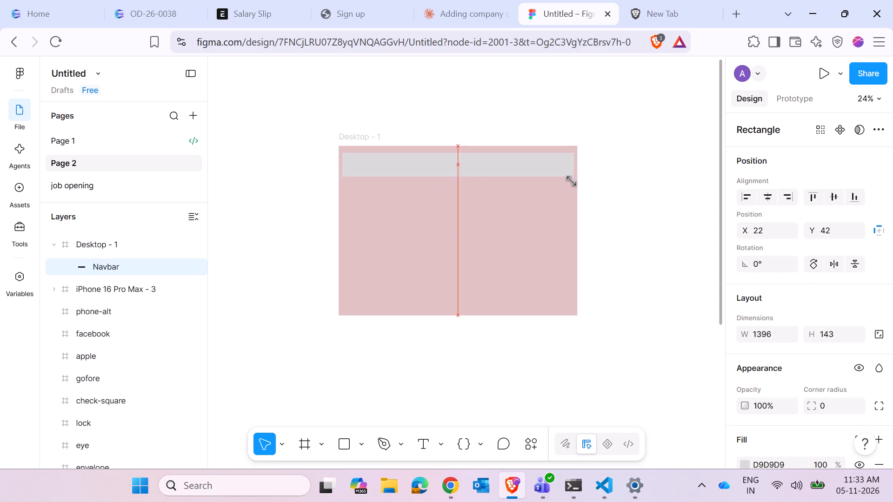
{"action": "key", "text": "Left"}
{"action": "key", "text": "Left"}
{"action": "key", "text": "Up"}
{"action": "key", "text": "Up"}
{"action": "key", "text": "Up"}
{"action": "key", "text": "Up"}
{"action": "key", "text": "Up"}
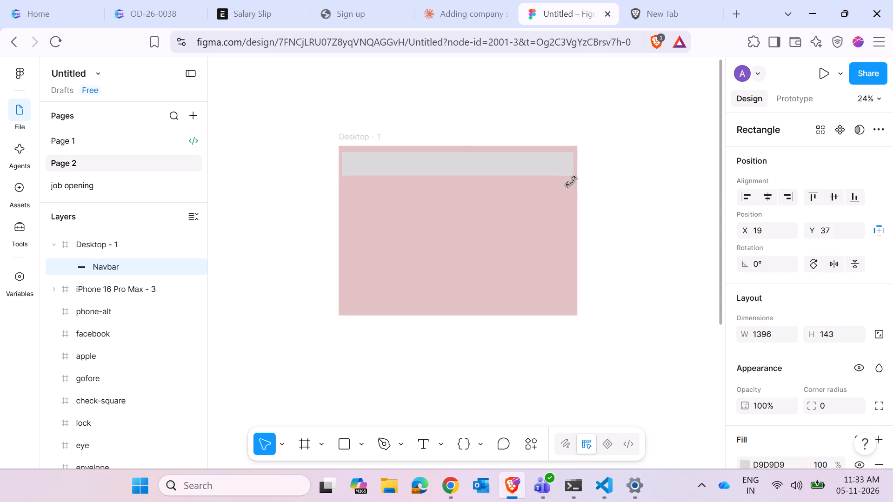
{"action": "key", "text": "Up"}
{"action": "key", "text": "Up"}
{"action": "key", "text": "Up"}
{"action": "key", "text": "Up"}
{"action": "key", "text": "Right"}
{"action": "key", "text": "Right"}
{"action": "key", "text": "Up"}
{"action": "key", "text": "Up"}
{"action": "key", "text": "Left"}
{"action": "key", "text": "Up"}
{"action": "key", "text": "Up"}
{"action": "key", "text": "Up"}
{"action": "key", "text": "Up"}
{"action": "key", "text": "Right"}
{"action": "key", "text": "Up"}
{"action": "key", "text": "Up"}
{"action": "key", "text": "Up"}
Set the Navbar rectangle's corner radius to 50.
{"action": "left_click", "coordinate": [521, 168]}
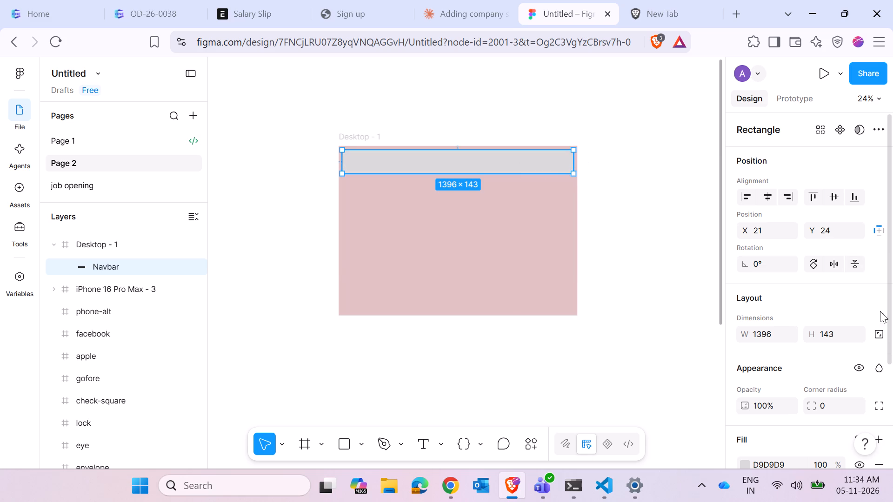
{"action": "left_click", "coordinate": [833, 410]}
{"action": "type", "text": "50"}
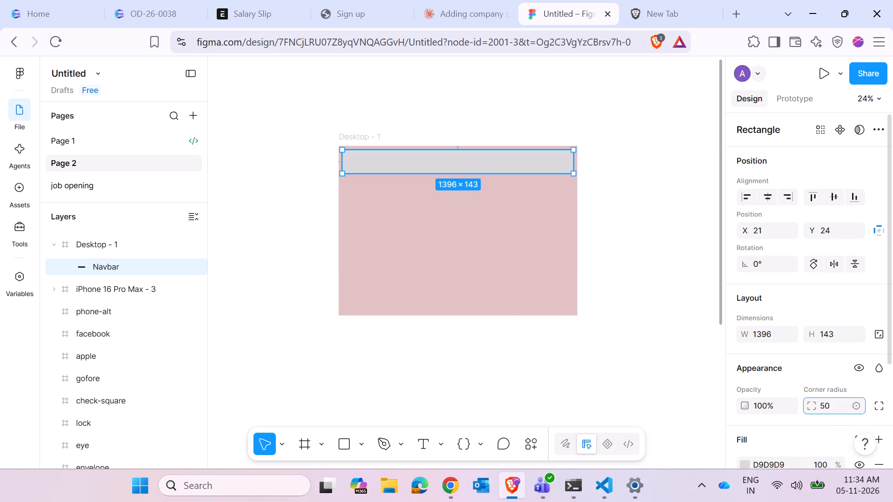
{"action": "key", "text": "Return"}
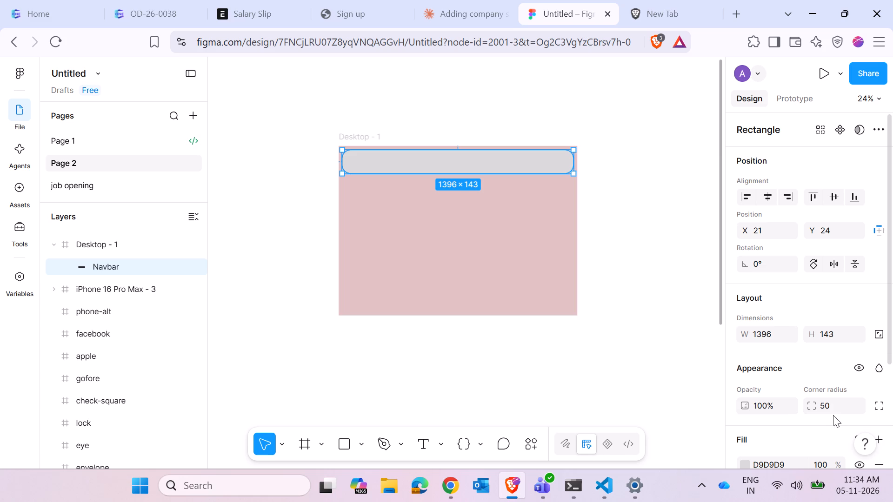
Set the Navbar rectangle's corner radius to 100 for fully rounded ends.
{"action": "double_click", "coordinate": [827, 410]}
{"action": "key", "text": "Up"}
{"action": "key", "text": "Up"}
{"action": "key", "text": "Up"}
{"action": "key", "text": "Up"}
{"action": "key", "text": "Up"}
{"action": "key", "text": "Up"}
{"action": "key", "text": "Up"}
{"action": "key", "text": "Up"}
{"action": "key", "text": "Up"}
{"action": "key", "text": "Up"}
{"action": "key", "text": "Up"}
{"action": "key", "text": "Up"}
{"action": "key", "text": "Up"}
{"action": "key", "text": "Up"}
{"action": "key", "text": "Up"}
{"action": "key", "text": "Up"}
{"action": "key", "text": "Up"}
{"action": "key", "text": "Up"}
{"action": "key", "text": "Up"}
{"action": "key", "text": "Up"}
{"action": "key", "text": "Up"}
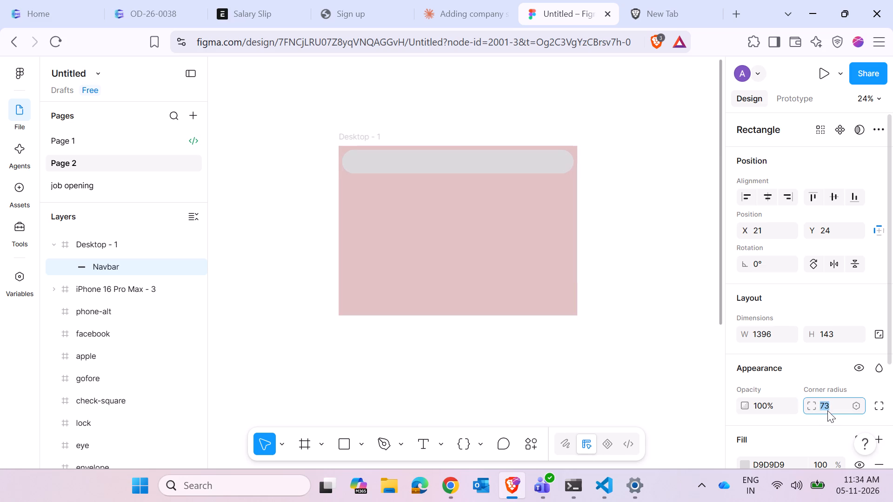
{"action": "key", "text": "Down"}
{"action": "key", "text": "Down"}
{"action": "key", "text": "Down"}
{"action": "key", "text": "Down"}
{"action": "key", "text": "Down"}
{"action": "key", "text": "Down"}
{"action": "key", "text": "Down"}
{"action": "key", "text": "Down"}
{"action": "key", "text": "Down"}
{"action": "key", "text": "Down"}
{"action": "key", "text": "Down"}
{"action": "key", "text": "Down"}
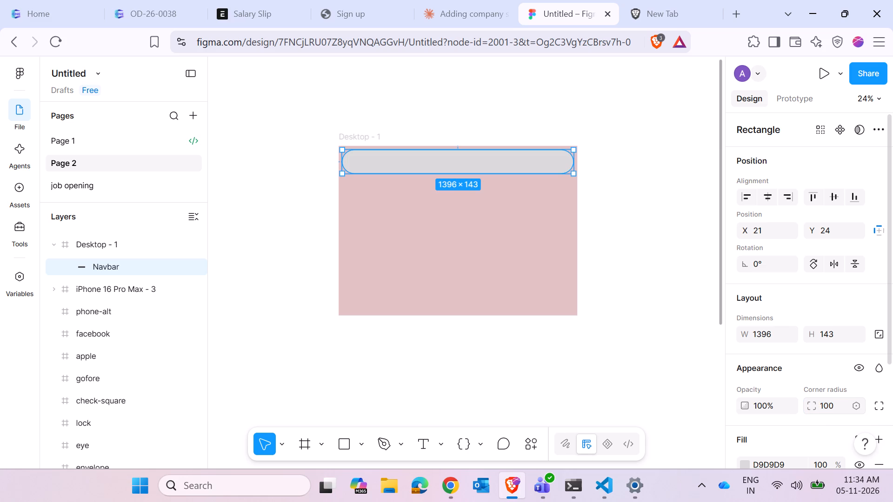
{"action": "key", "text": "Return"}
{"action": "left_click", "coordinate": [666, 189]}
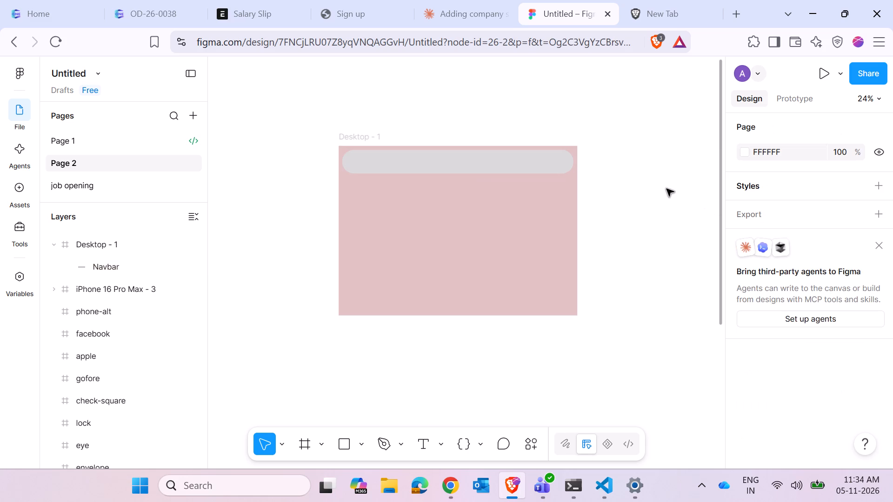
Reduce the opacity of the Navbar rectangle's fill to 57%.
{"action": "left_click", "coordinate": [549, 161]}
{"action": "scroll", "coordinate": [760, 329], "scroll_direction": "down", "scroll_amount": 2}
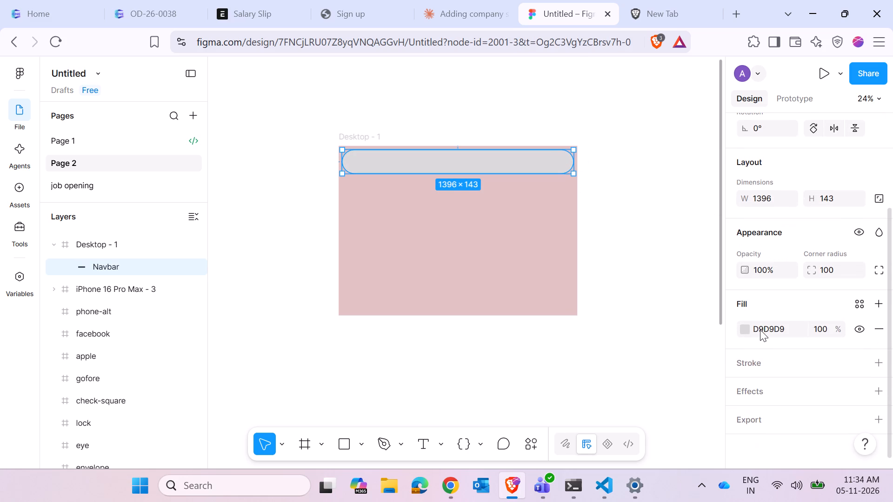
{"action": "left_click", "coordinate": [747, 329]}
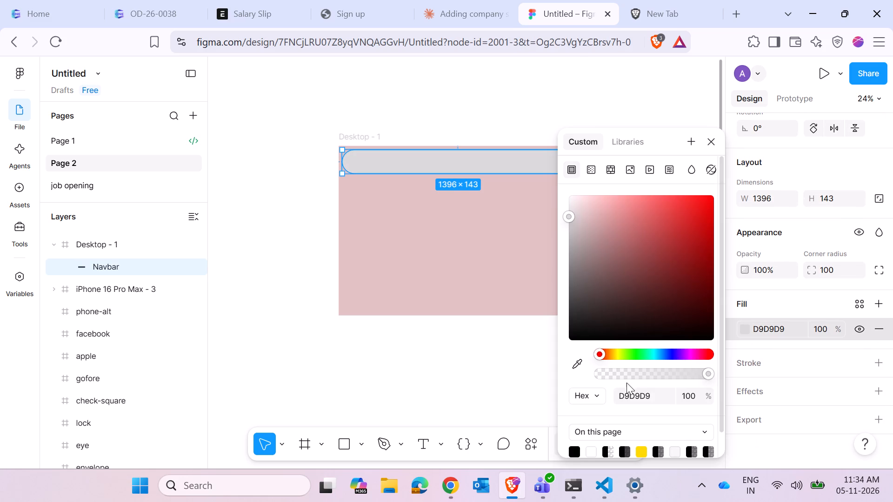
{"action": "left_click_drag", "start_coordinate": [625, 383], "coordinate": [581, 373]}
{"action": "left_click_drag", "start_coordinate": [603, 372], "coordinate": [616, 372]}
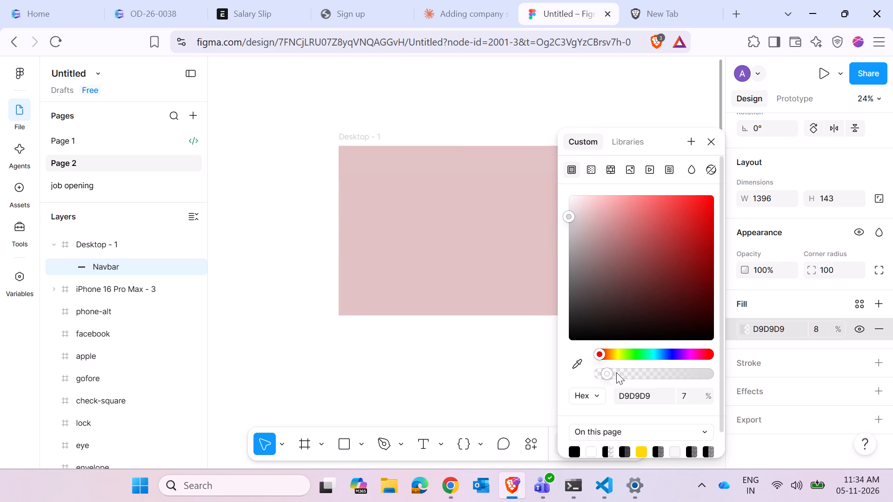
{"action": "left_click_drag", "start_coordinate": [616, 372], "coordinate": [658, 368]}
{"action": "left_click_drag", "start_coordinate": [658, 368], "coordinate": [662, 368]}
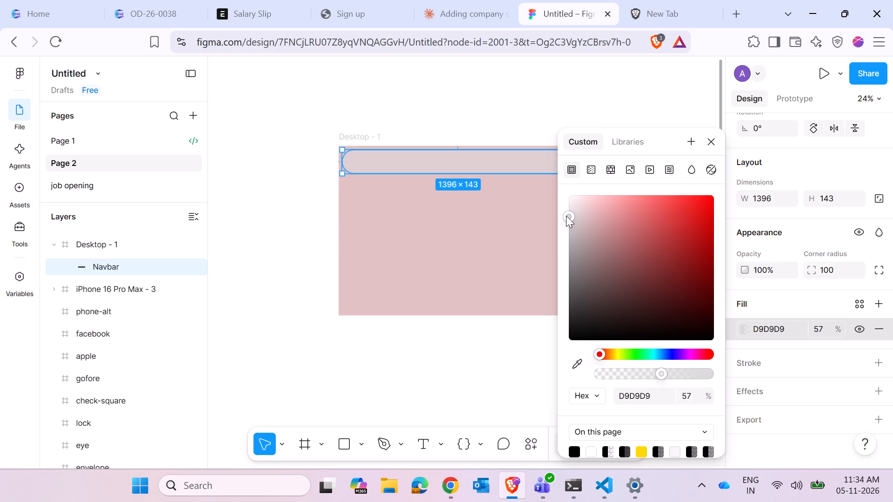
Change the Navbar rectangle's fill colour to the red DB1C1C.
{"action": "left_click_drag", "start_coordinate": [566, 216], "coordinate": [594, 233]}
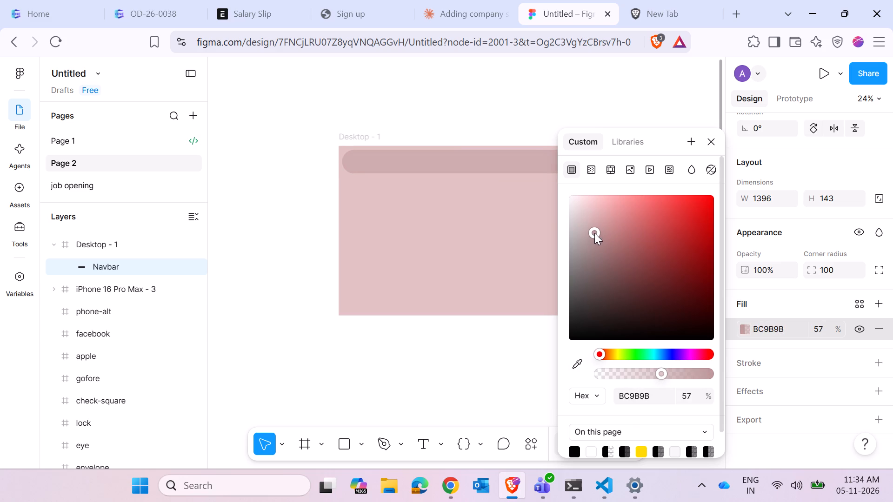
{"action": "left_click_drag", "start_coordinate": [594, 233], "coordinate": [616, 276]}
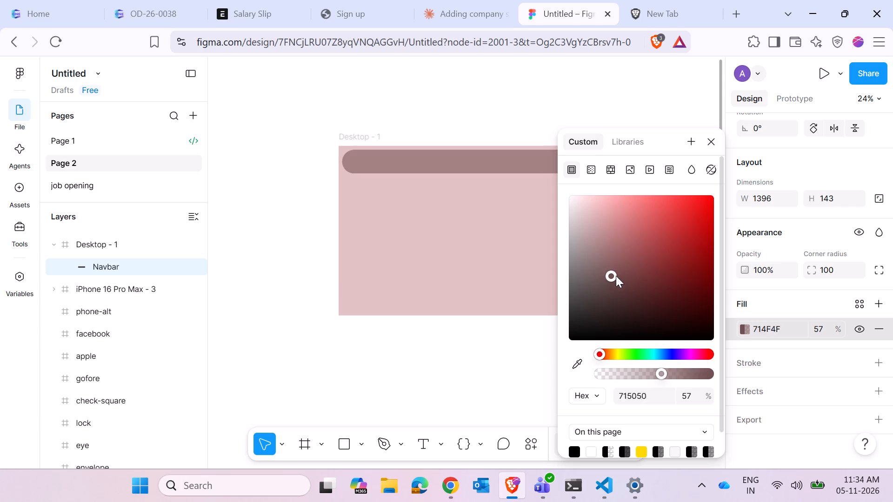
{"action": "left_click_drag", "start_coordinate": [616, 276], "coordinate": [695, 216]}
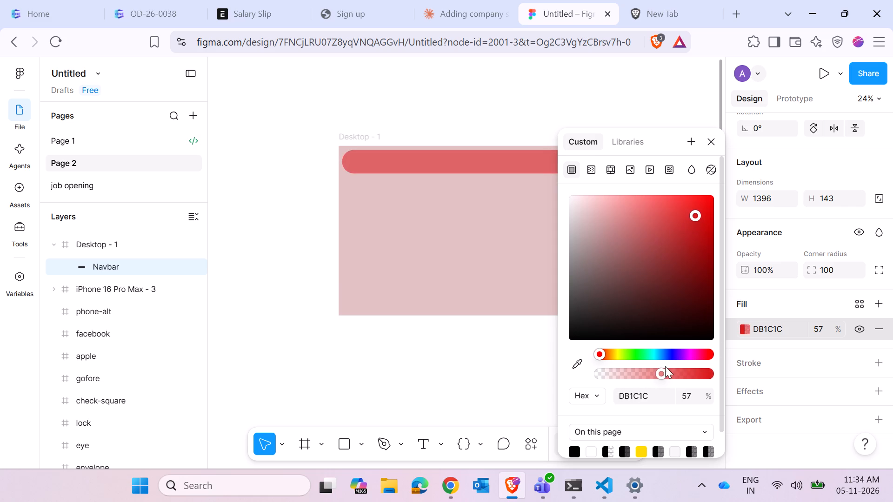
Reduce the opacity of the Navbar rectangle's fill to 25%.
{"action": "left_click_drag", "start_coordinate": [663, 370], "coordinate": [626, 370]}
{"action": "left_click", "coordinate": [709, 141]}
{"action": "left_click", "coordinate": [577, 247]}
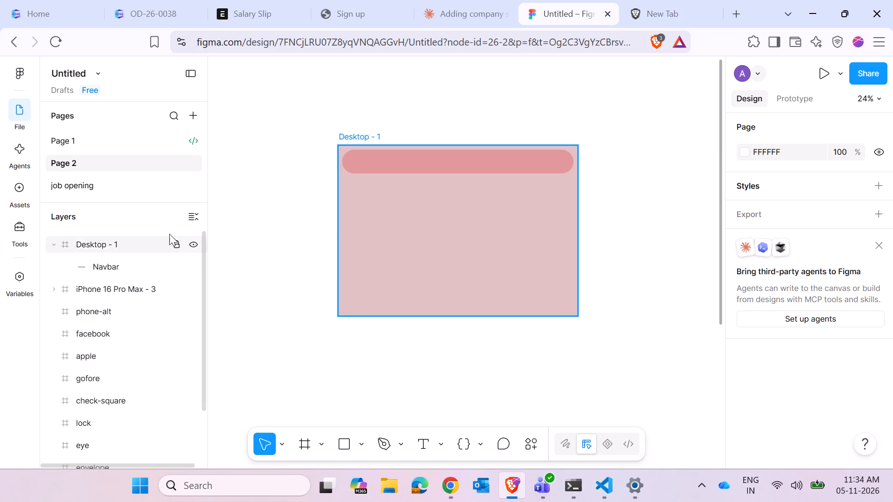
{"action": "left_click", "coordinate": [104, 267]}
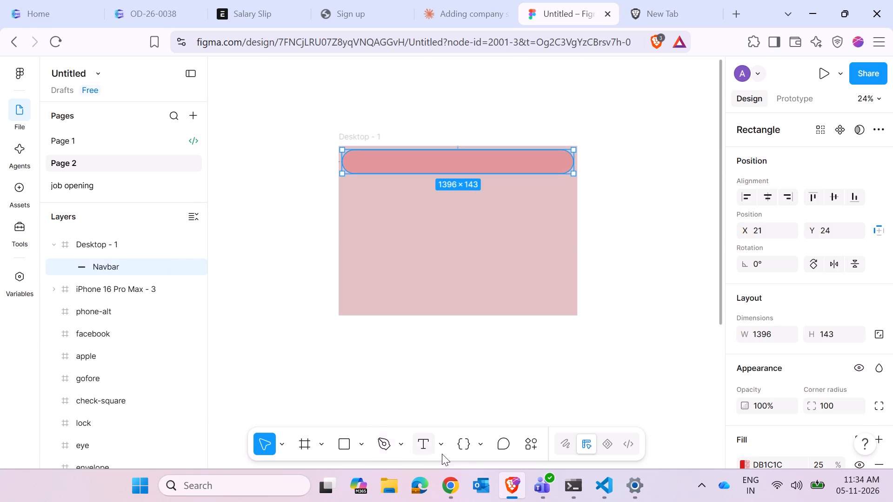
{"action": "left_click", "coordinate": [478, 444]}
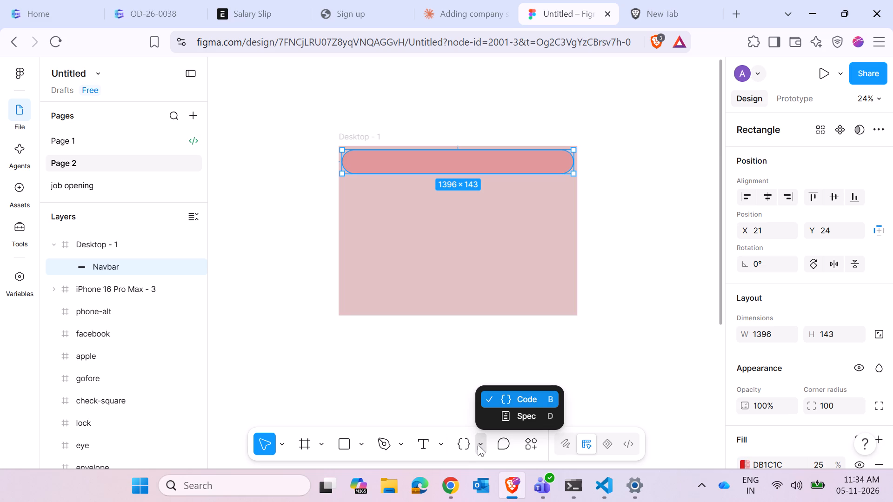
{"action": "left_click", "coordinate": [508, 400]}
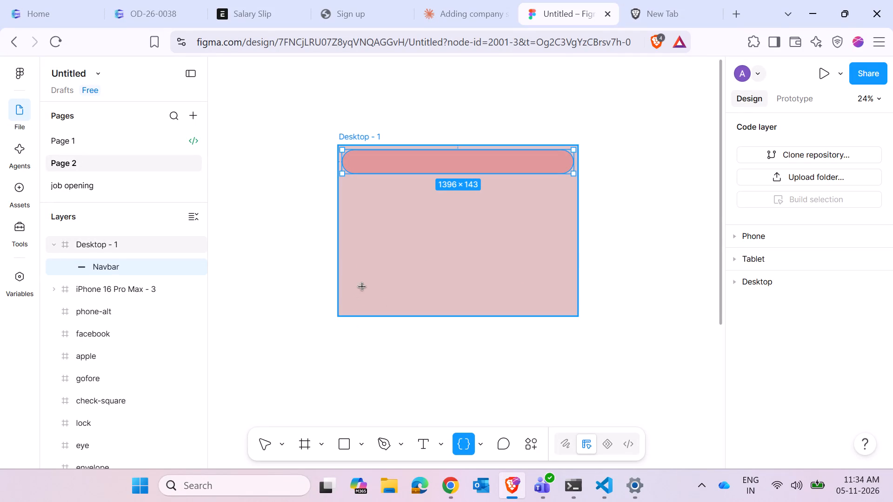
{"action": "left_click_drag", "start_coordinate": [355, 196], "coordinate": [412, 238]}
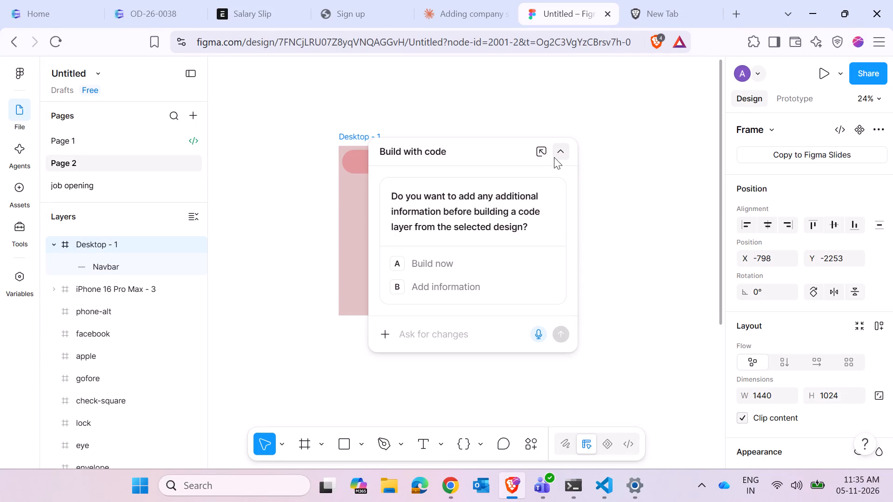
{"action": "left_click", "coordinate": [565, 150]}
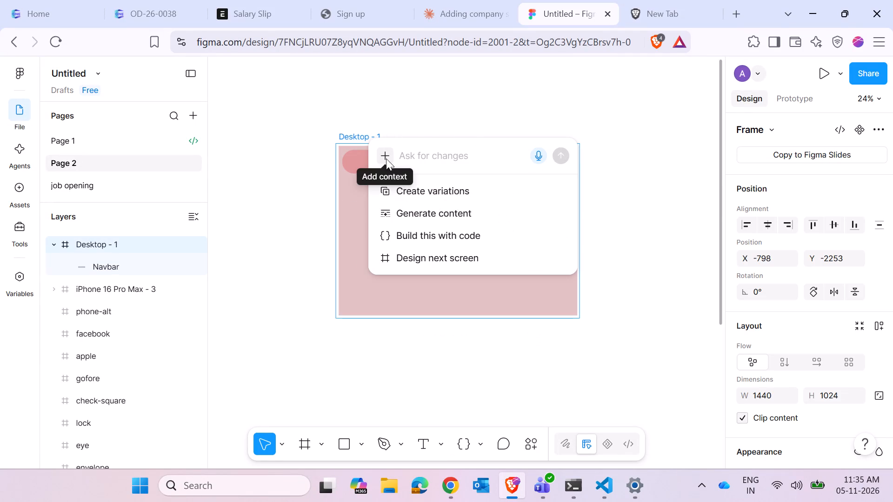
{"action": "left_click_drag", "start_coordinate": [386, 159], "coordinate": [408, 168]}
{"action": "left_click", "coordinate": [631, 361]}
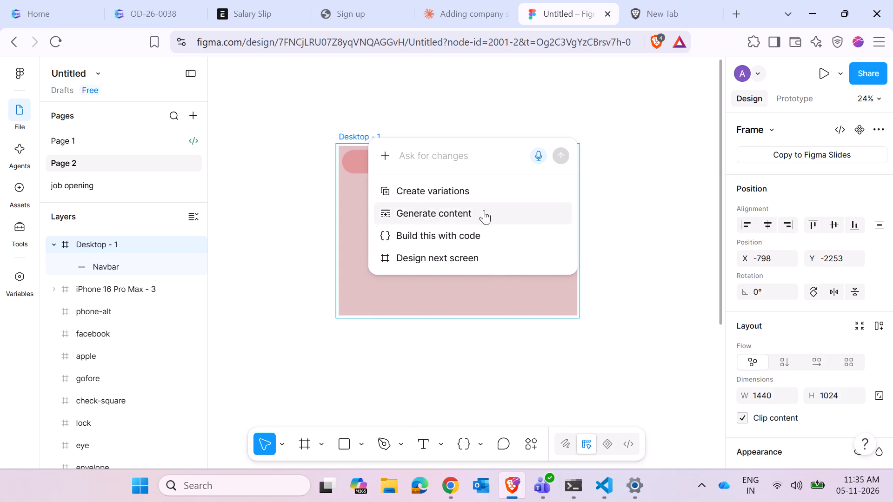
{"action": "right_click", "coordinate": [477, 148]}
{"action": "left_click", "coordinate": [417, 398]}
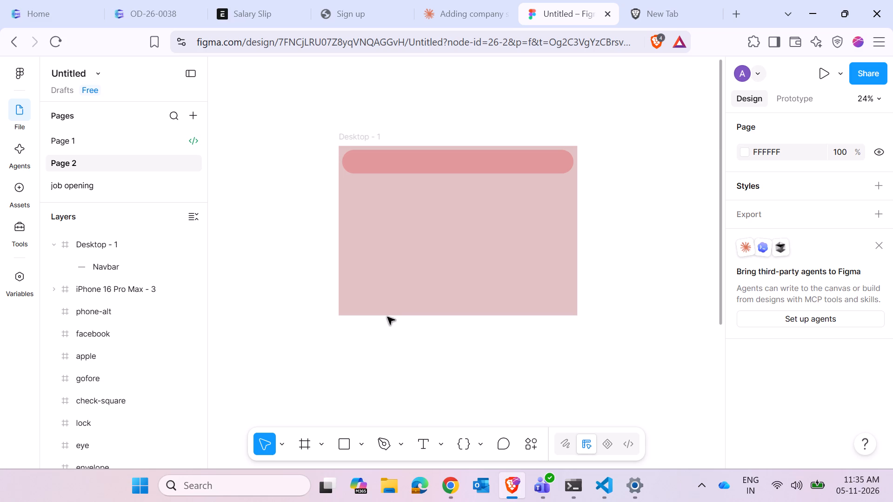
Switch to the empty browser tab and search the web for "portfolio website design".
{"action": "left_click", "coordinate": [678, 0]}
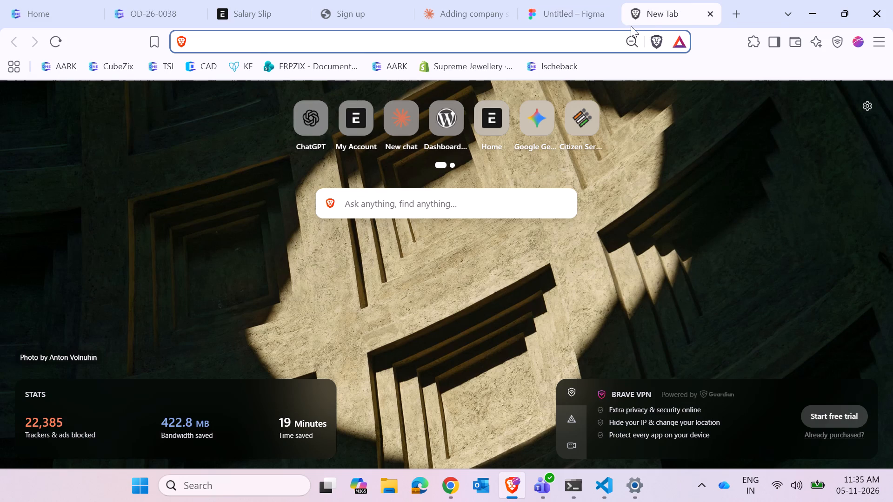
{"action": "type", "text": "port"}
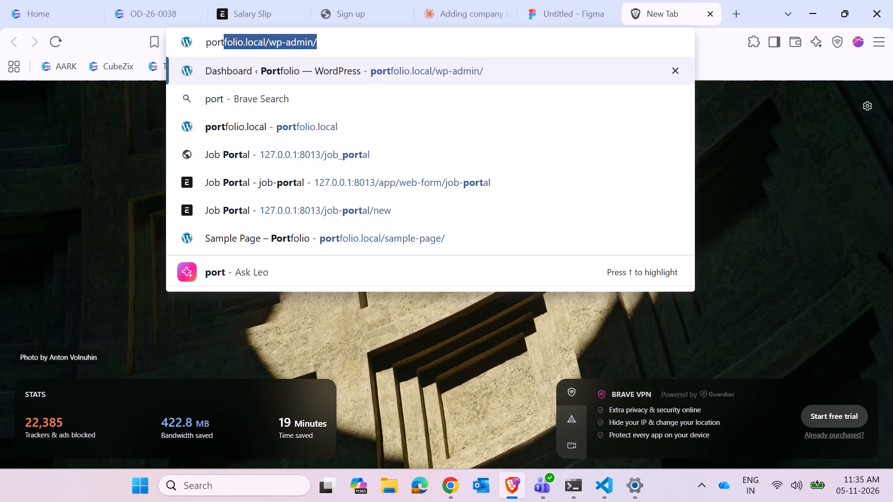
{"action": "type", "text": "folio"}
{"action": "key", "text": "space"}
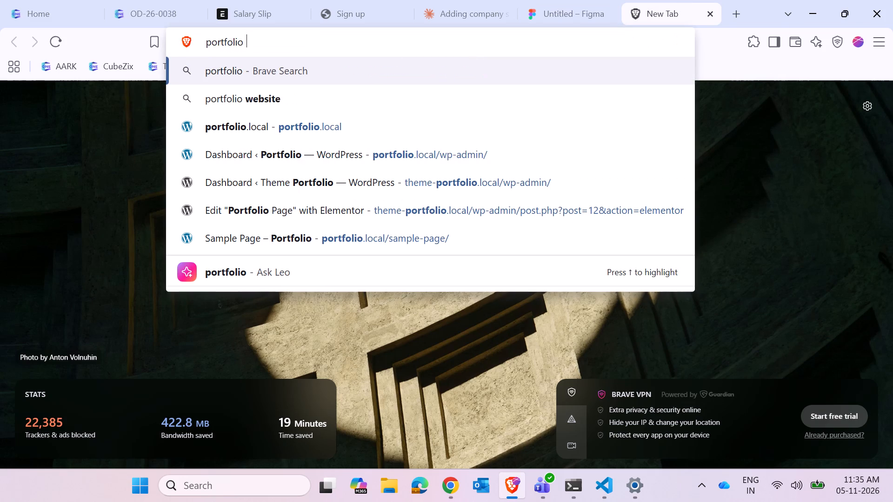
{"action": "type", "text": "website de"}
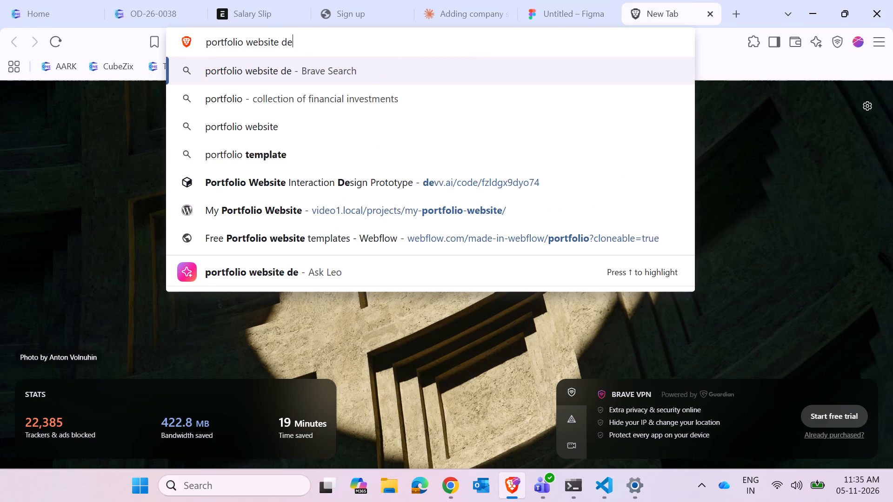
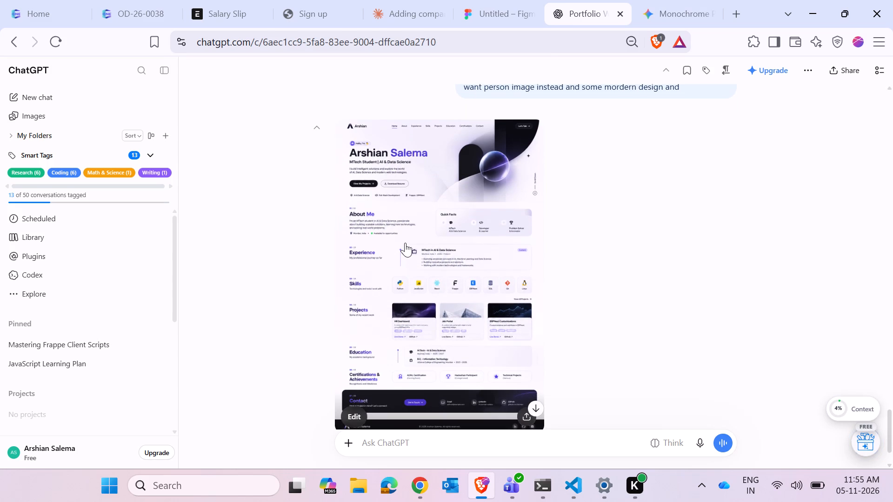
Switch to the Figma file and reduce the Navbar rectangle's height to about 58 in the Desktop - 1 frame.
{"action": "left_click", "coordinate": [506, 0]}
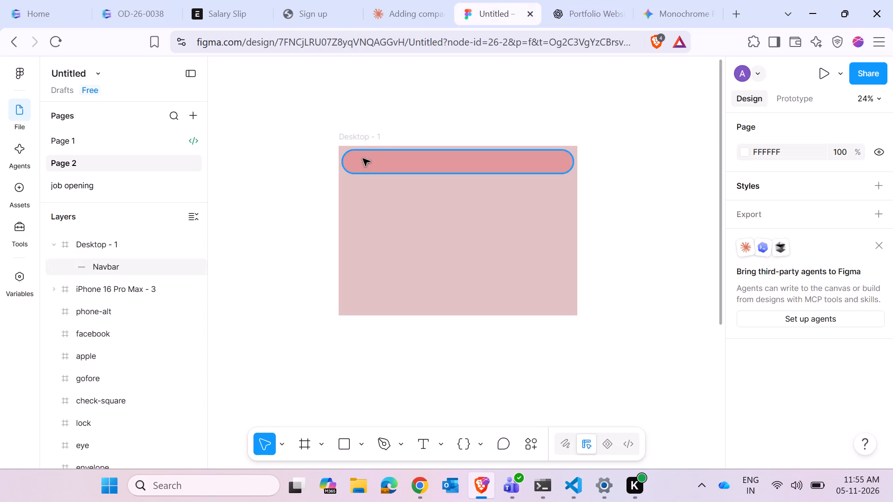
{"action": "left_click", "coordinate": [445, 166]}
{"action": "scroll", "coordinate": [449, 210], "scroll_direction": "up", "scroll_amount": 3, "text": "ctrl"}
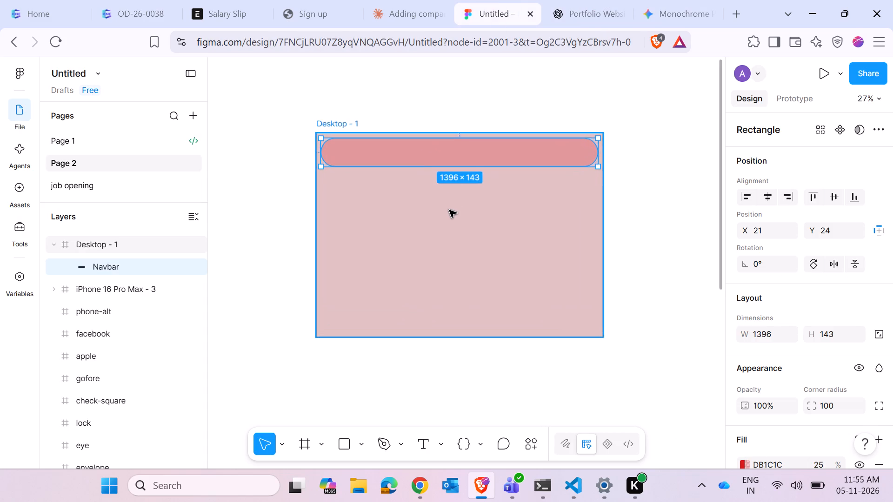
{"action": "scroll", "coordinate": [449, 210], "scroll_direction": "up", "scroll_amount": 7, "text": "ctrl"}
{"action": "left_click_drag", "start_coordinate": [476, 132], "coordinate": [478, 99]}
{"action": "scroll", "coordinate": [469, 139], "scroll_direction": "down", "scroll_amount": 3, "text": "ctrl"}
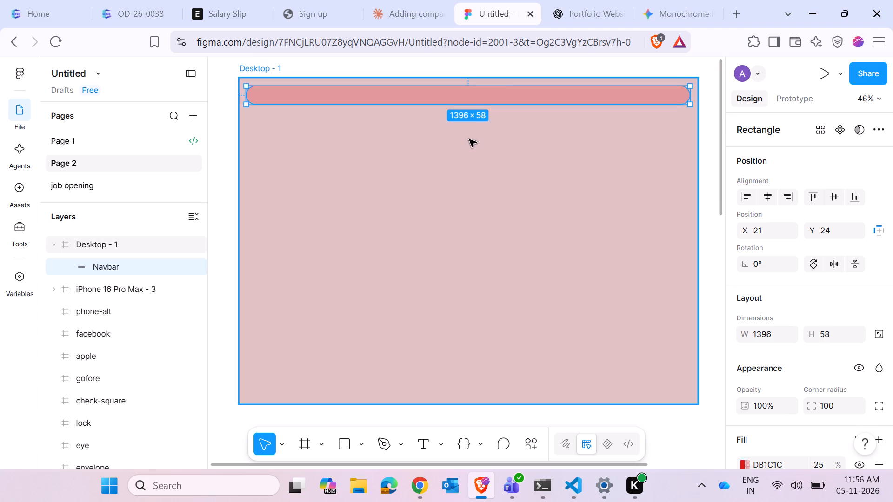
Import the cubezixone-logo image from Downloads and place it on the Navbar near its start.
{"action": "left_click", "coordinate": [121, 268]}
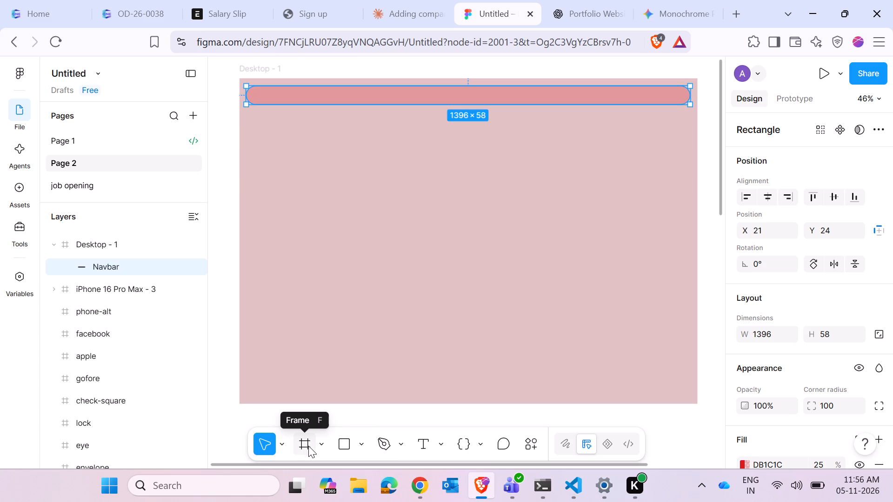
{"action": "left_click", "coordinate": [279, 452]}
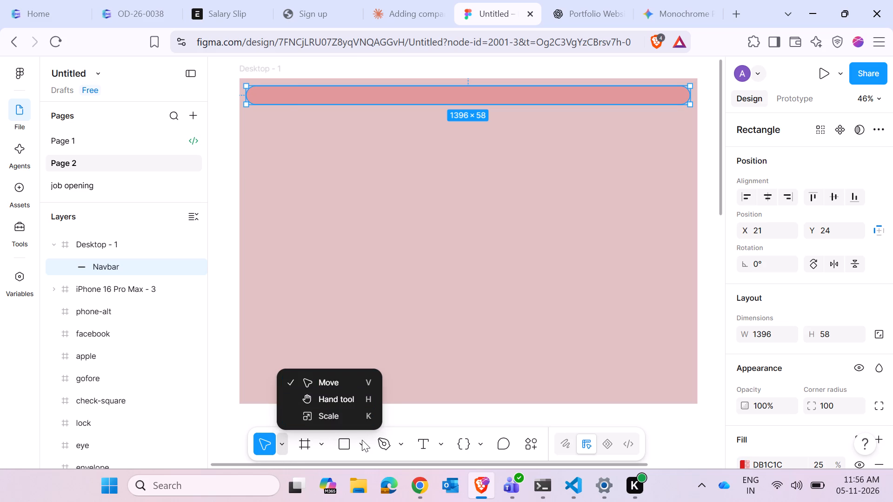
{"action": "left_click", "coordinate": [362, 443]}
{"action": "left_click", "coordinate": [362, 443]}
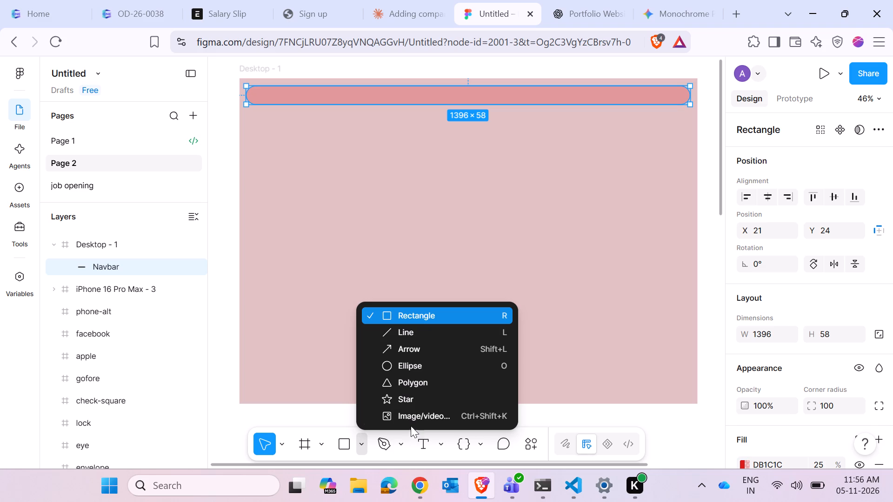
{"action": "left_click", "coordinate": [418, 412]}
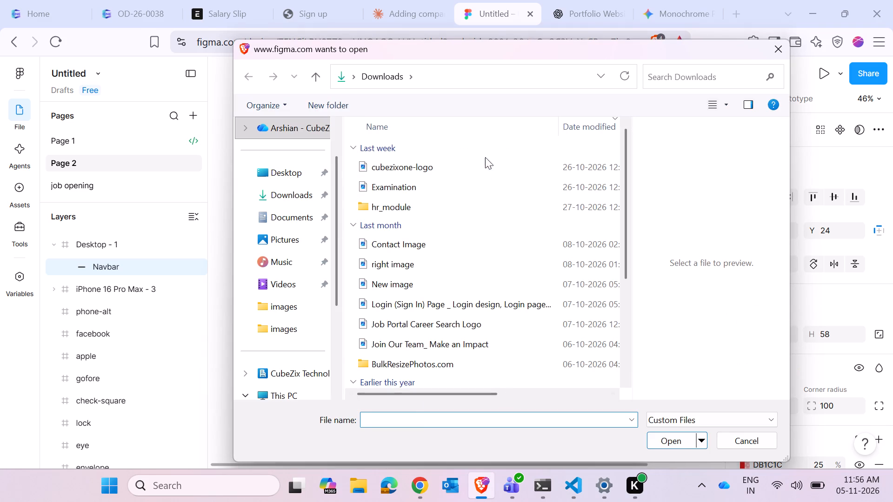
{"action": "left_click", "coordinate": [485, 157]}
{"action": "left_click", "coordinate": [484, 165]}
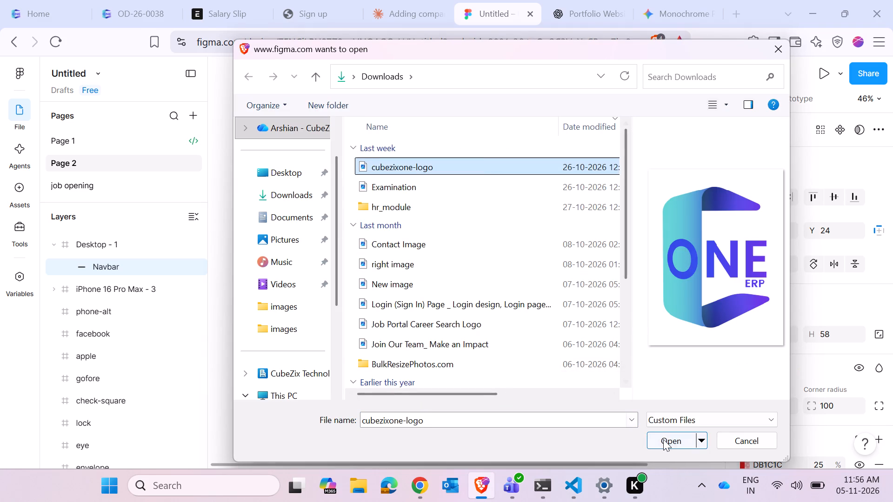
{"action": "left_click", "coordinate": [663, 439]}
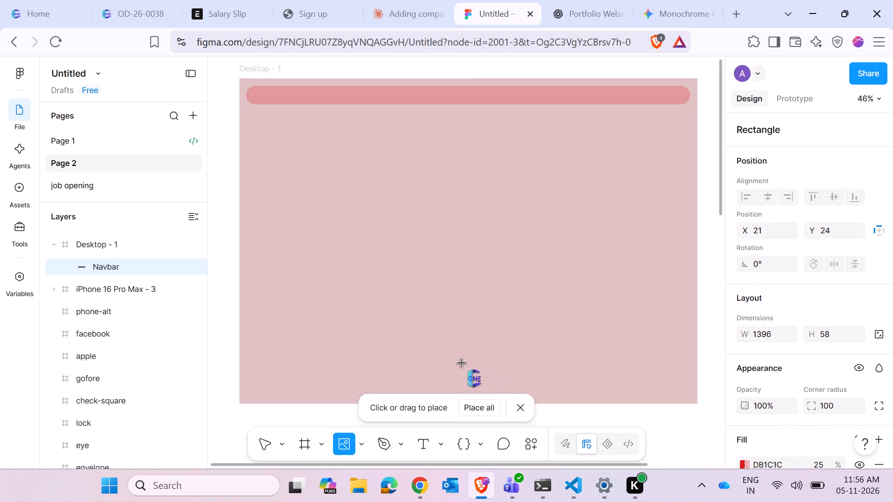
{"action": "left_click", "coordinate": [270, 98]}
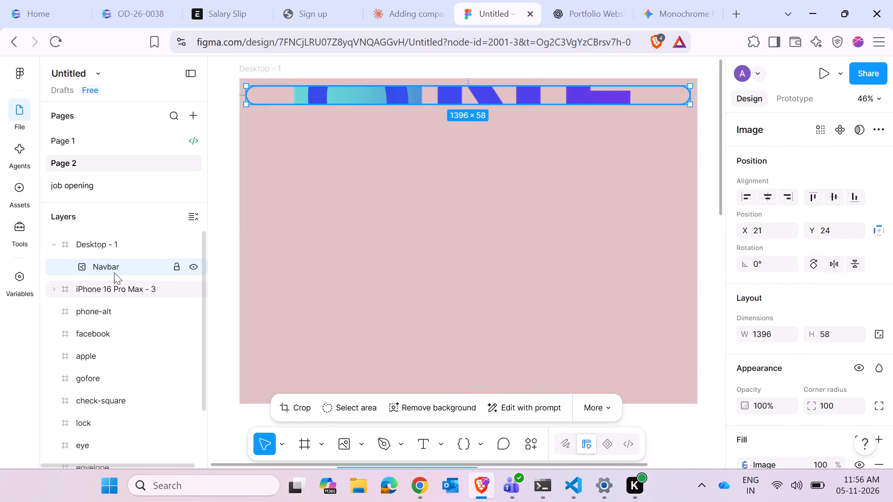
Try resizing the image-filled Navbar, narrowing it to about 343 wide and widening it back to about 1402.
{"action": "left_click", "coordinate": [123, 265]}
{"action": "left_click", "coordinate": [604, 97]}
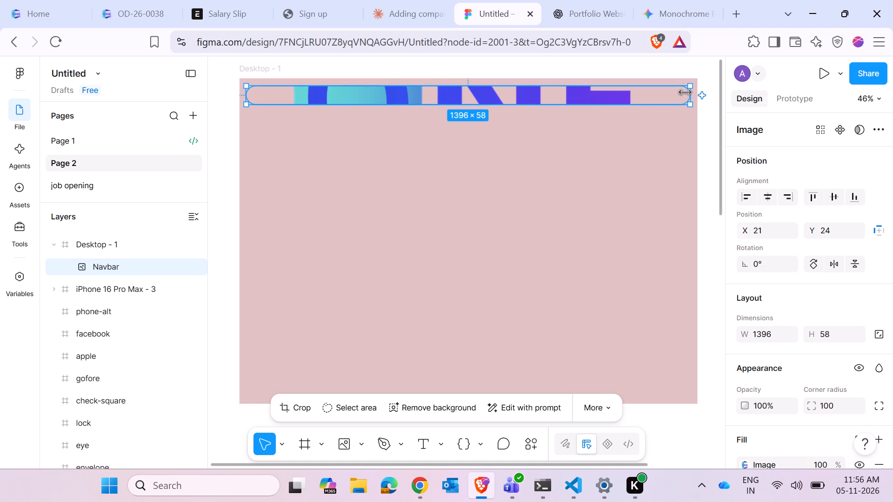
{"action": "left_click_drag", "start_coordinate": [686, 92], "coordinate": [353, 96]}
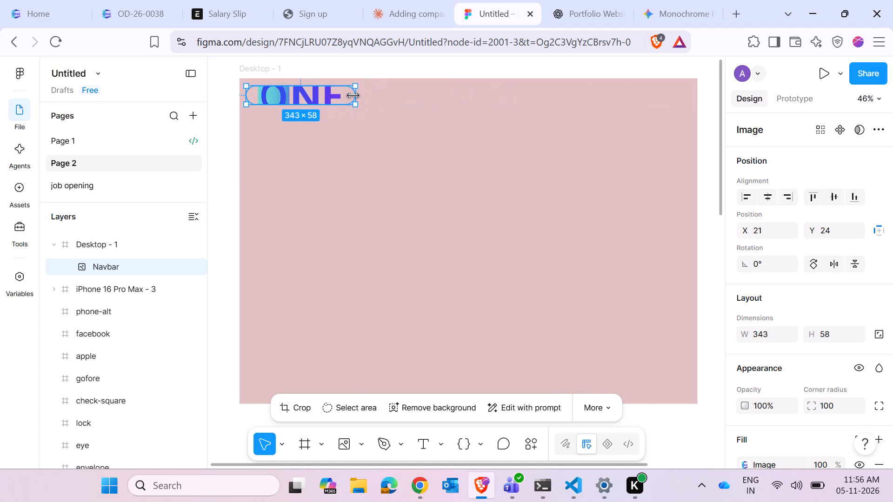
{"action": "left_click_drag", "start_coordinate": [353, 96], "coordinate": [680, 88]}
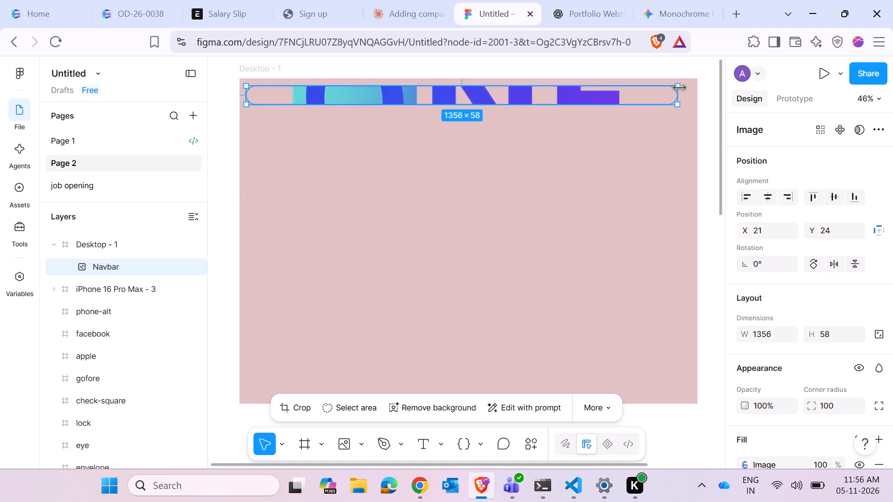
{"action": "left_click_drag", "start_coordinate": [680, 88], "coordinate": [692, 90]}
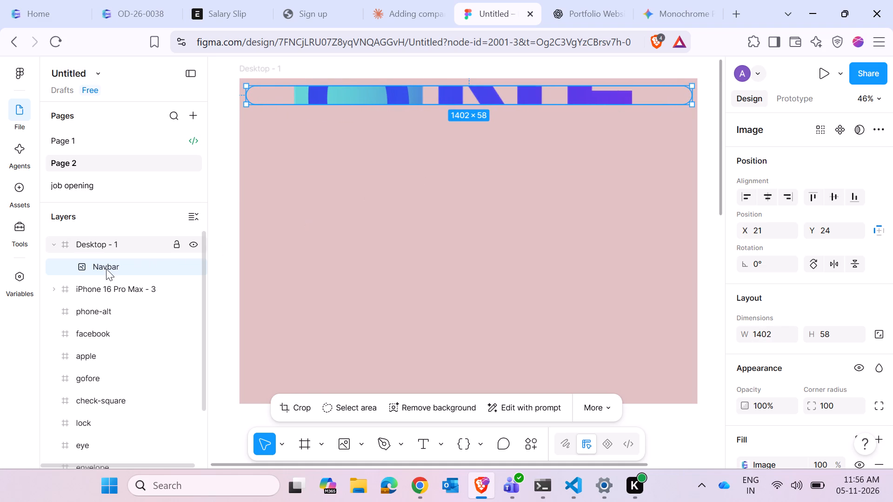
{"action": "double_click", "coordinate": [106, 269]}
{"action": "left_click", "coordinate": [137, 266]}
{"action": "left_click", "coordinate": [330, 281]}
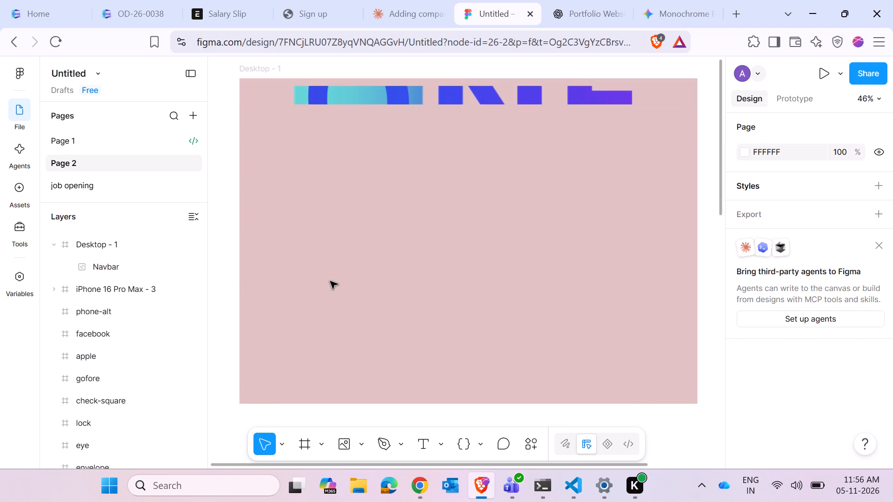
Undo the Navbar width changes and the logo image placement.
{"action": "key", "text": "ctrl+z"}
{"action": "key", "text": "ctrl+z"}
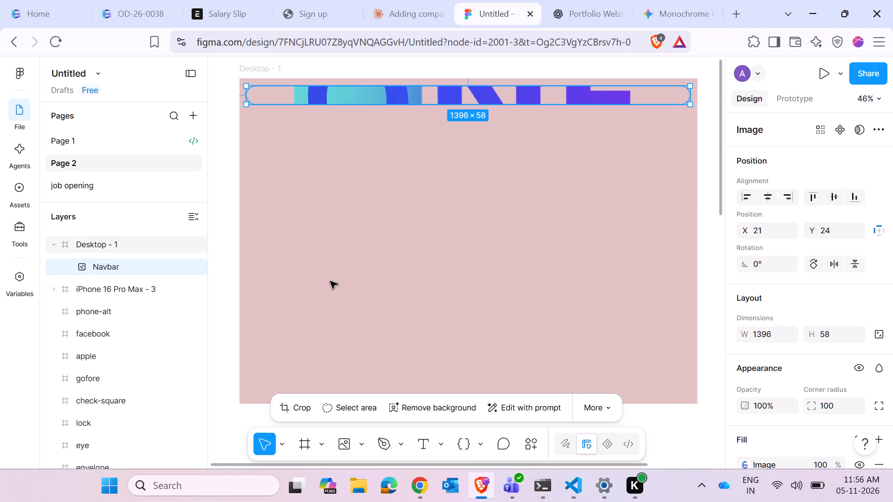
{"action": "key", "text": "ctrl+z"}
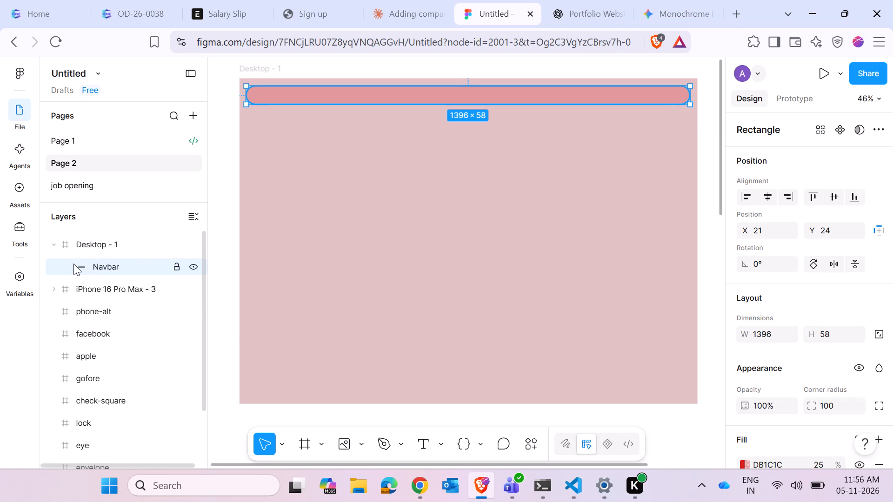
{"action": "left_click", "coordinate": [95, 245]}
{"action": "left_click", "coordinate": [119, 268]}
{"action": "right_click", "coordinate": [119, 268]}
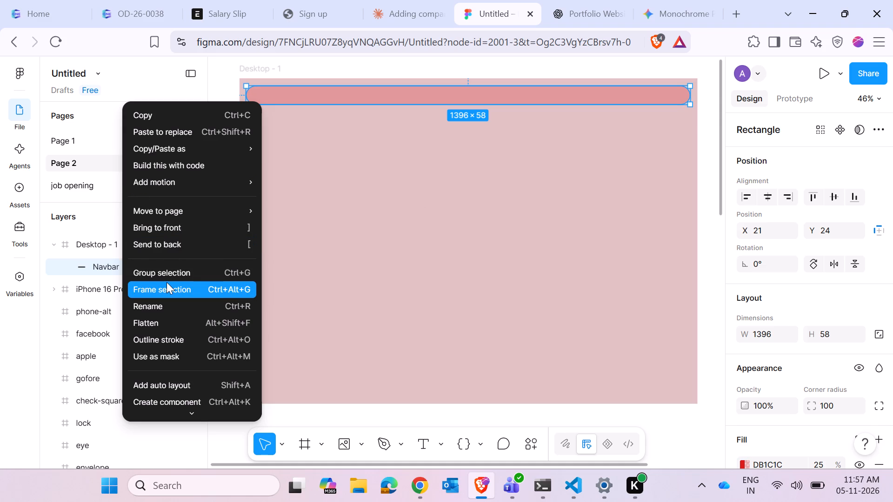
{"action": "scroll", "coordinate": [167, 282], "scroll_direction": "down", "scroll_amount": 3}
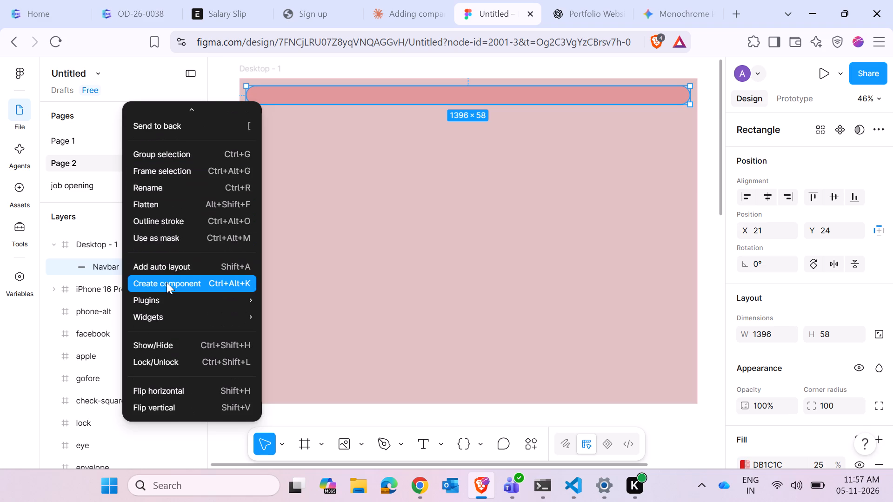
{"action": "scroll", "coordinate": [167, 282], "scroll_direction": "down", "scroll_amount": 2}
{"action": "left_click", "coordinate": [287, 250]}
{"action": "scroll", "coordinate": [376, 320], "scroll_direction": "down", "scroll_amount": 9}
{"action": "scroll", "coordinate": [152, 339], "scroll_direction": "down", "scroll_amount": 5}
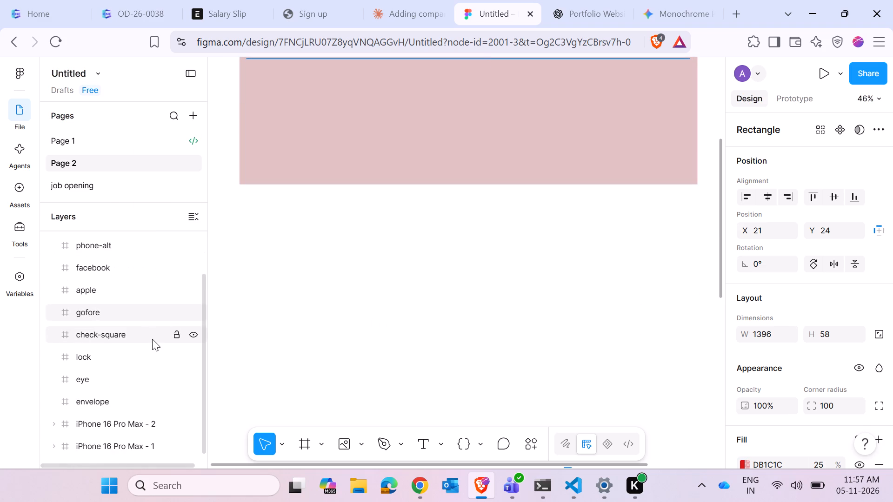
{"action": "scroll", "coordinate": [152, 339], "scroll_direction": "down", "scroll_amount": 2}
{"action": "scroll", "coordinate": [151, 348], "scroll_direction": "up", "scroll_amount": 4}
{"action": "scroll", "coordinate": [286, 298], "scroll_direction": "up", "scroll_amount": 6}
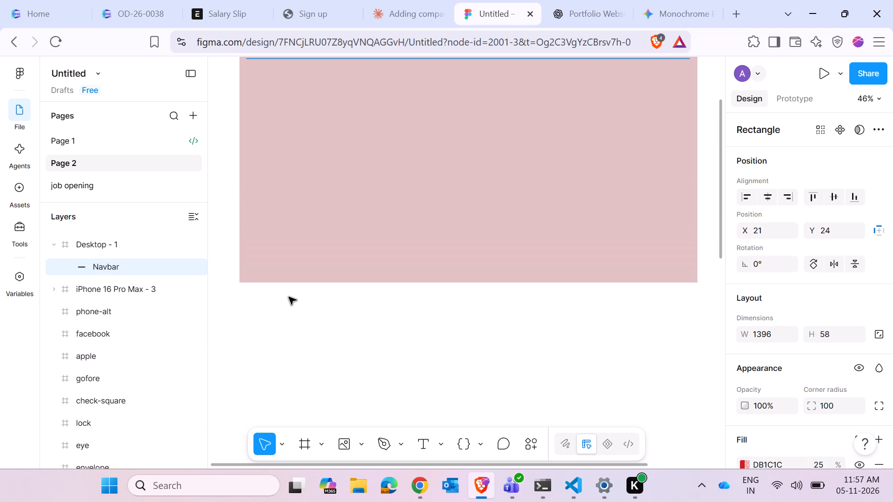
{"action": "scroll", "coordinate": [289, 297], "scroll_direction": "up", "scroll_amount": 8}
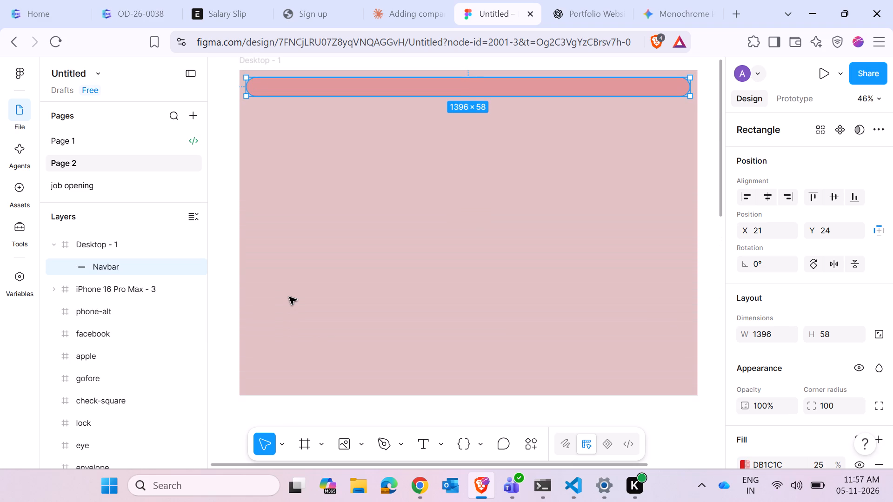
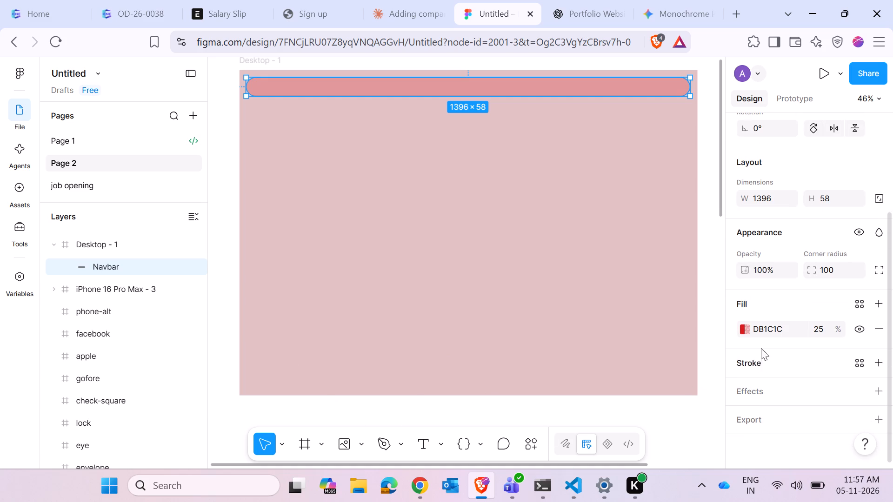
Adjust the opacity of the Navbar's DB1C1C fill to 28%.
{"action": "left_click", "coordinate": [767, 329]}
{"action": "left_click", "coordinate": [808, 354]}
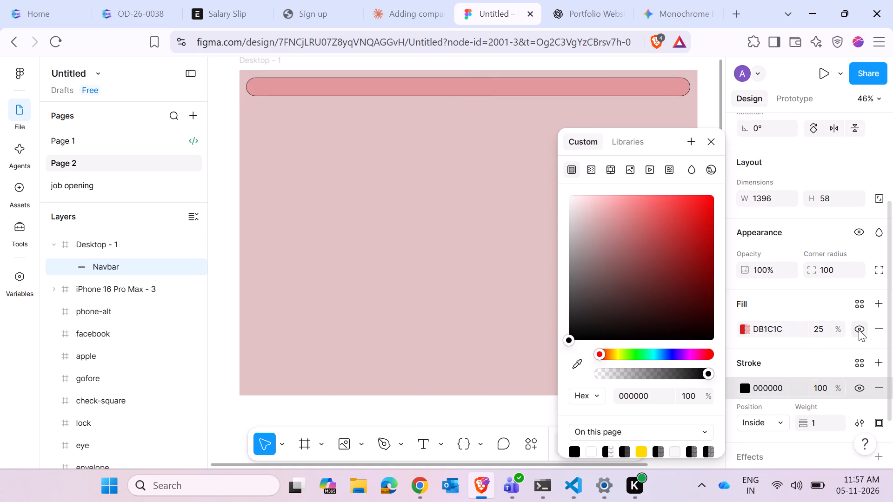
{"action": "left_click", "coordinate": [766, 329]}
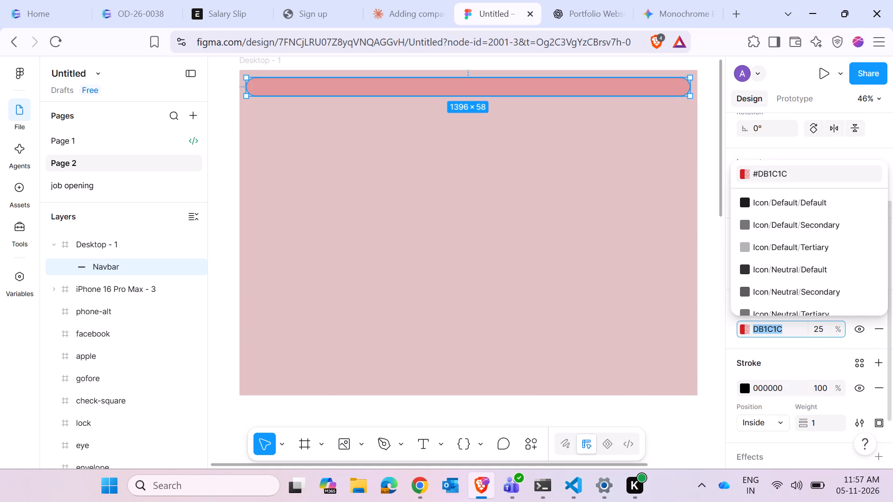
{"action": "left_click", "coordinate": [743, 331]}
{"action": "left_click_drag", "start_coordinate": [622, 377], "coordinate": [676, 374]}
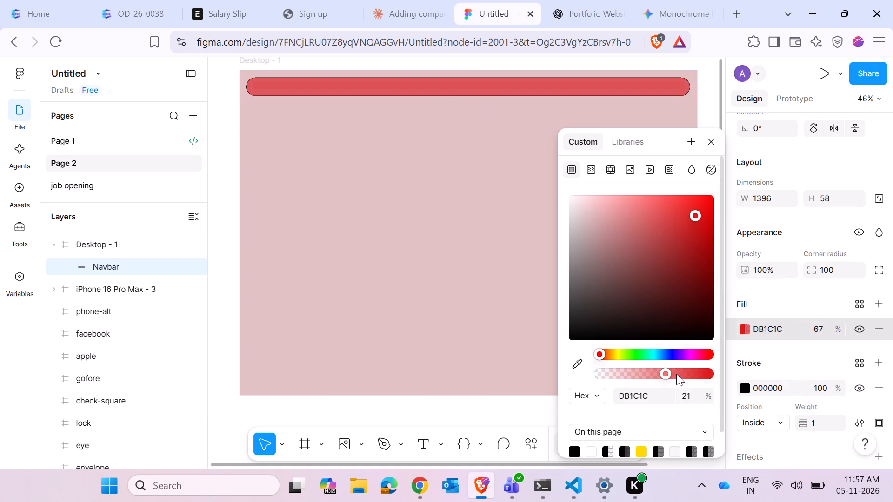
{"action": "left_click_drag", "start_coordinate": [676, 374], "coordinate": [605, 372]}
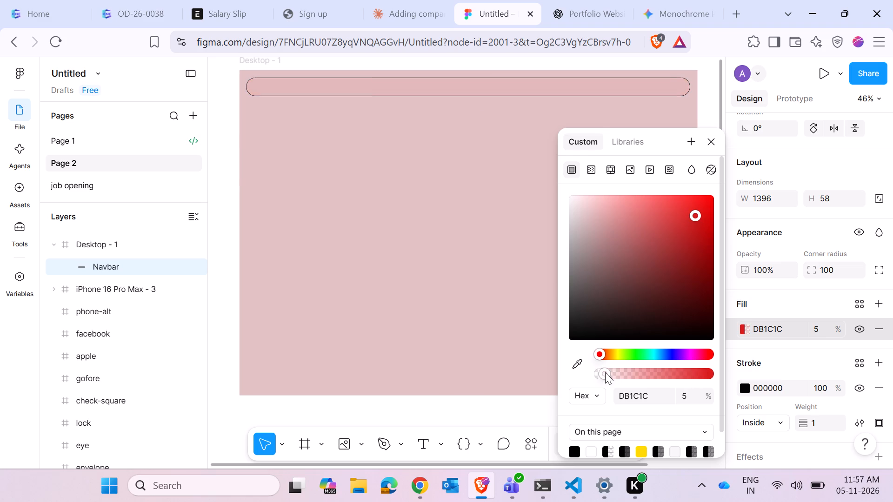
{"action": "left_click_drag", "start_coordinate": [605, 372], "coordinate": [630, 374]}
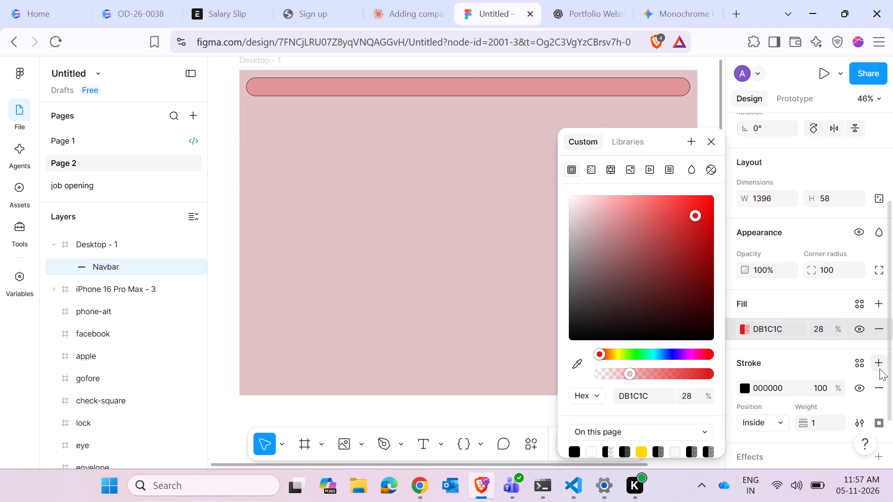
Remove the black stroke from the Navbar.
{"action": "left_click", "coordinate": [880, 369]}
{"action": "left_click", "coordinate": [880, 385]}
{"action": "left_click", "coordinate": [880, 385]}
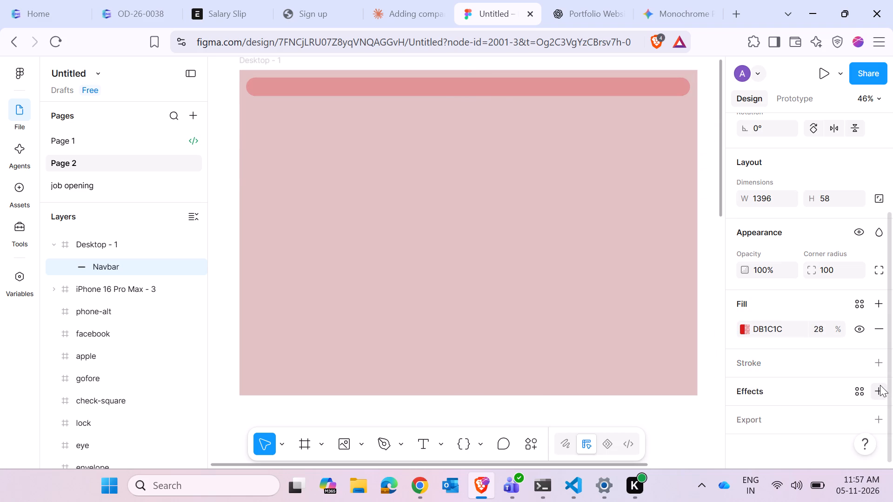
Try several opacities for the Navbar's DB1C1C fill and settle on 11%.
{"action": "left_click", "coordinate": [760, 330]}
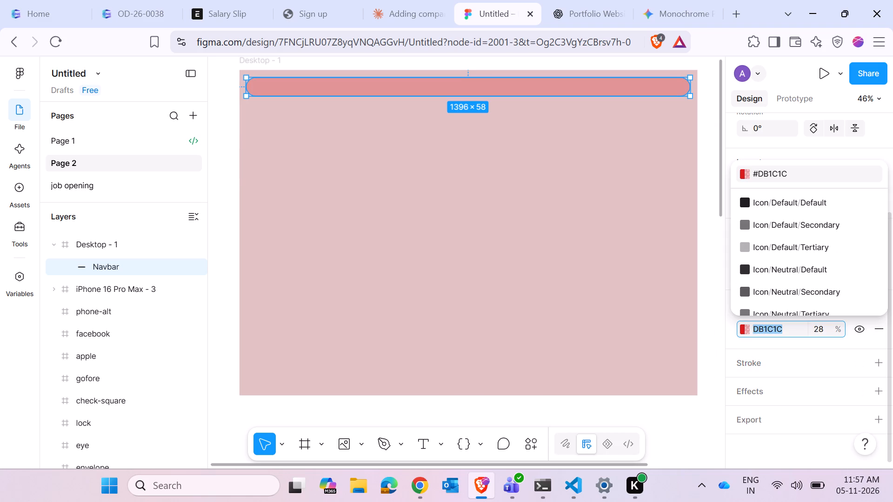
{"action": "left_click", "coordinate": [739, 332]}
{"action": "left_click", "coordinate": [784, 300]}
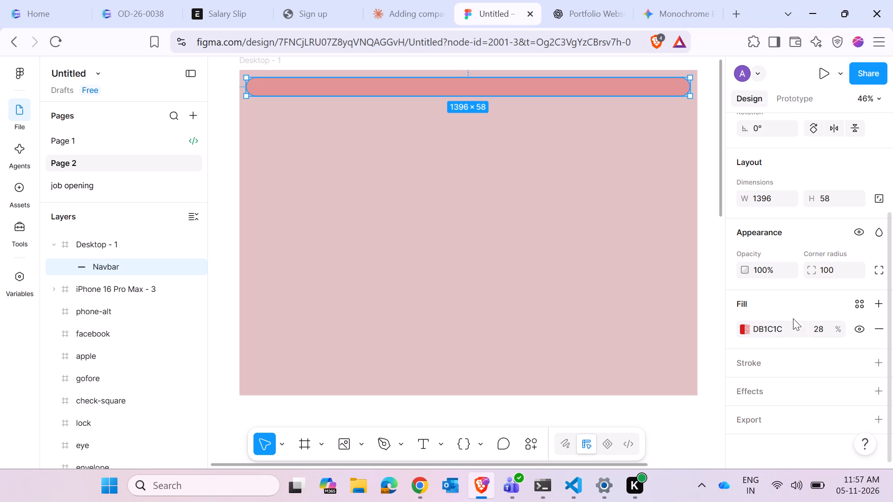
{"action": "left_click", "coordinate": [806, 327]}
{"action": "double_click", "coordinate": [743, 333]}
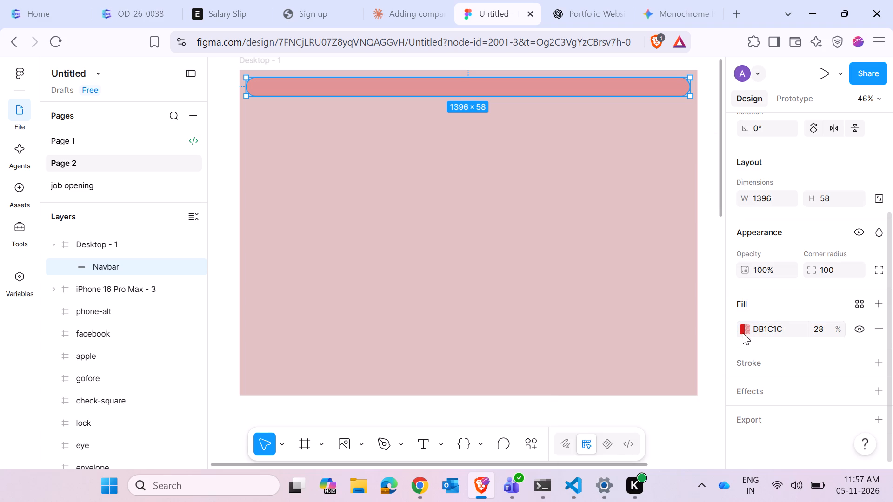
{"action": "left_click", "coordinate": [743, 333]}
{"action": "left_click_drag", "start_coordinate": [628, 376], "coordinate": [658, 373]}
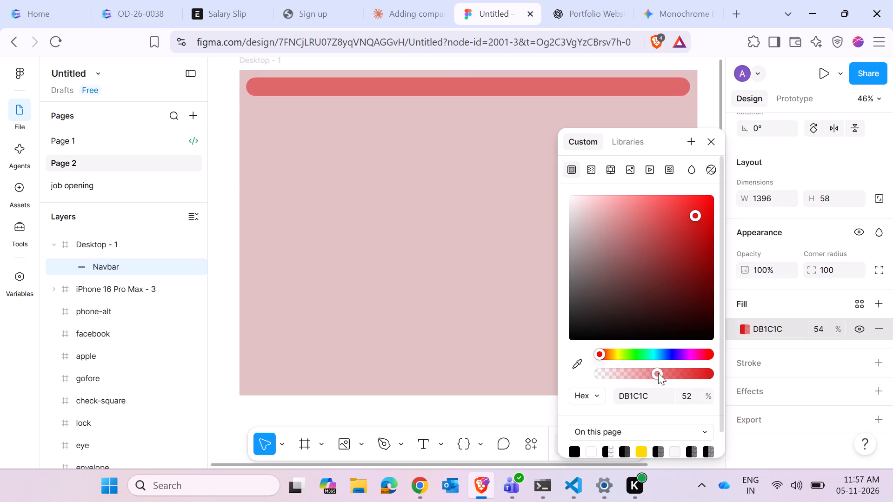
{"action": "left_click_drag", "start_coordinate": [658, 373], "coordinate": [602, 377]}
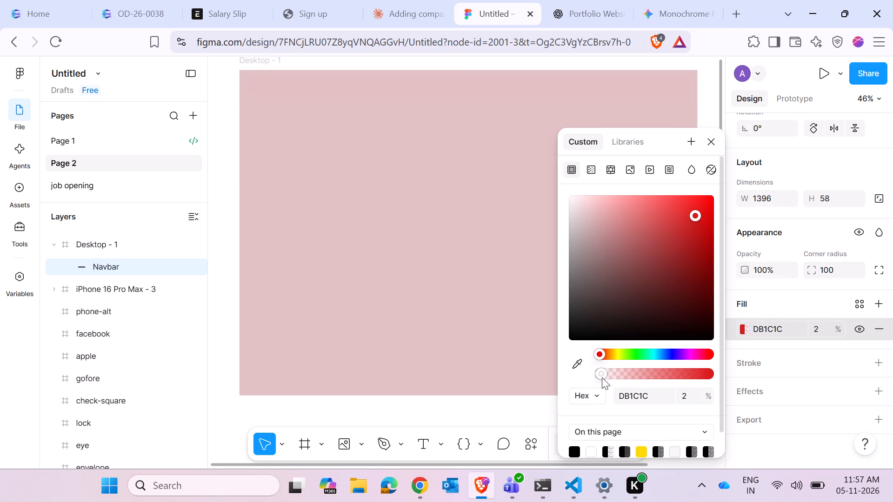
{"action": "left_click_drag", "start_coordinate": [602, 377], "coordinate": [612, 376]}
{"action": "left_click", "coordinate": [408, 302]}
{"action": "left_click", "coordinate": [408, 302]}
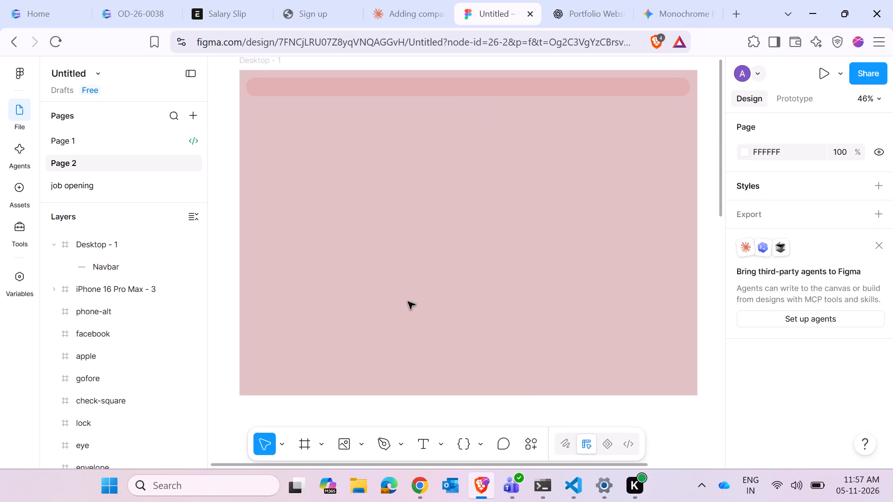
Change the Desktop - 1 frame's solid E0C2C2 fill to a linear gradient.
{"action": "left_click", "coordinate": [148, 240]}
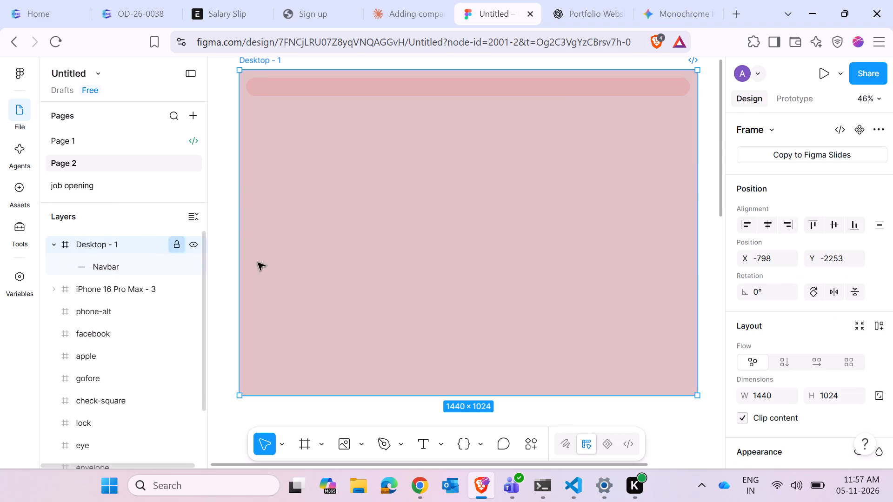
{"action": "scroll", "coordinate": [813, 341], "scroll_direction": "down", "scroll_amount": 4}
{"action": "left_click", "coordinate": [758, 271]}
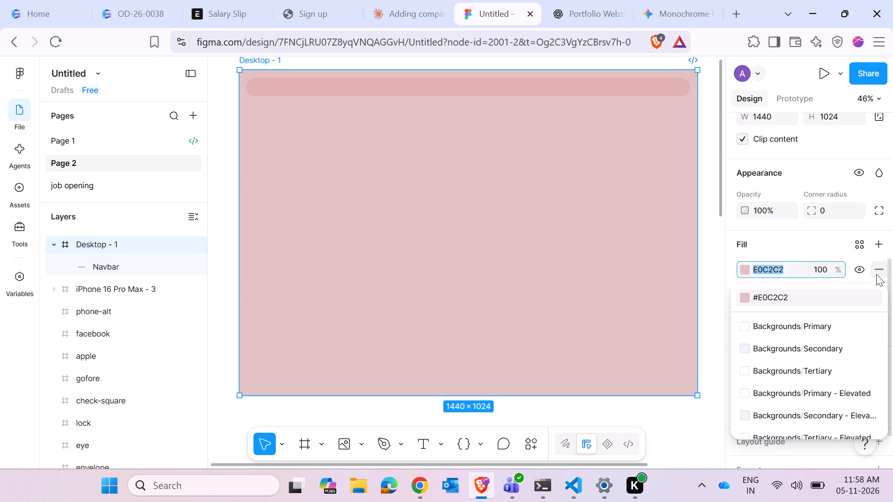
{"action": "left_click", "coordinate": [742, 273]}
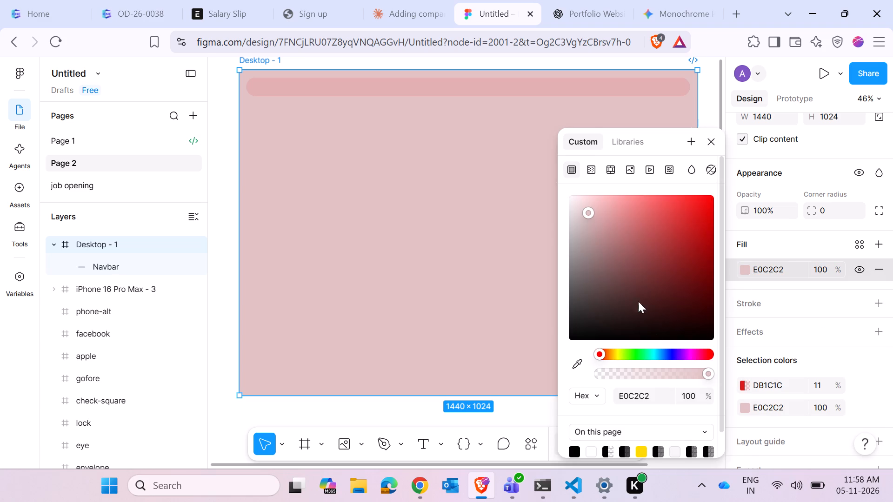
{"action": "left_click", "coordinate": [592, 166]}
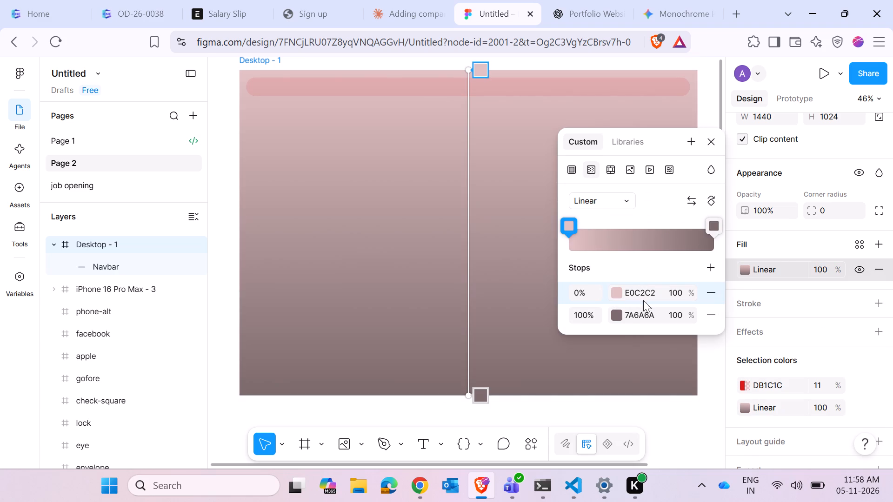
Set the gradient's 0% stop to the Grays/White library colour, accepting the Apple Design Resources licence agreement.
{"action": "left_click", "coordinate": [590, 292]}
{"action": "left_click", "coordinate": [635, 286]}
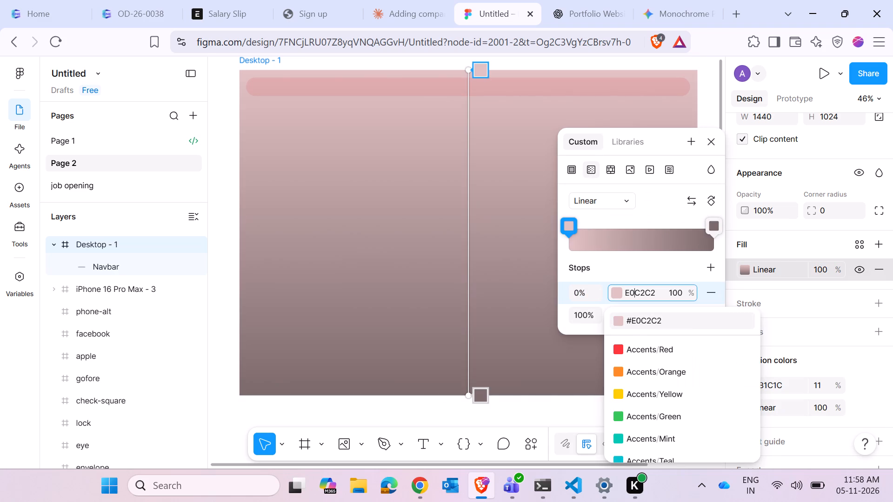
{"action": "scroll", "coordinate": [646, 365], "scroll_direction": "down", "scroll_amount": 3}
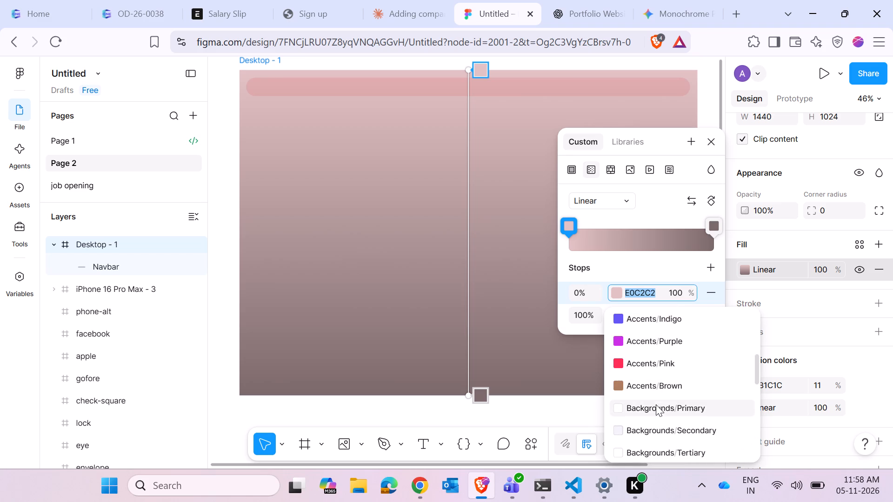
{"action": "left_click", "coordinate": [655, 406]}
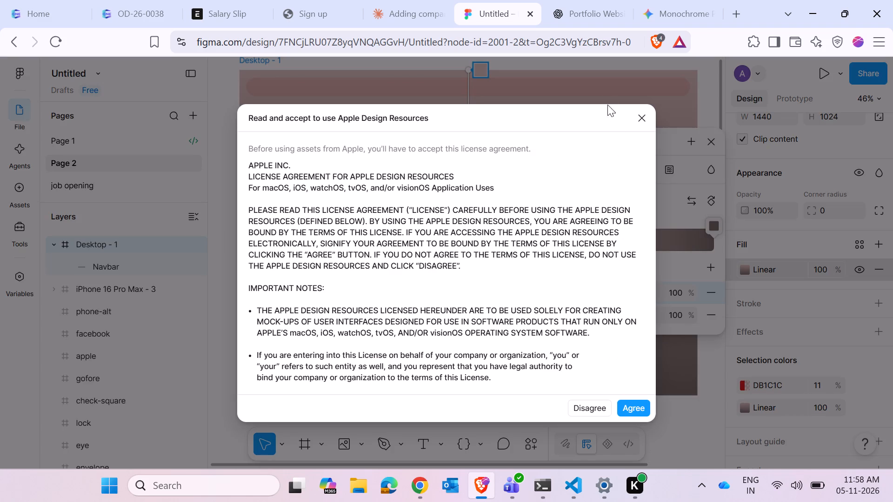
{"action": "left_click", "coordinate": [637, 112]}
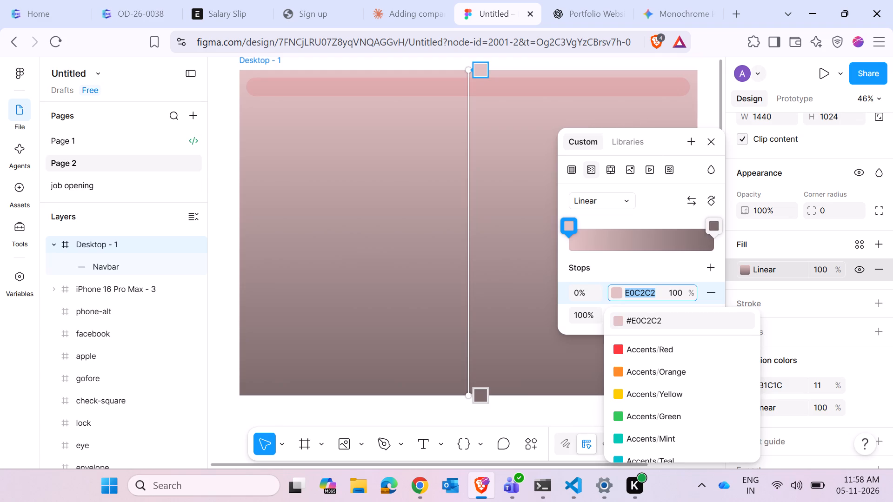
{"action": "type", "text": "wh"}
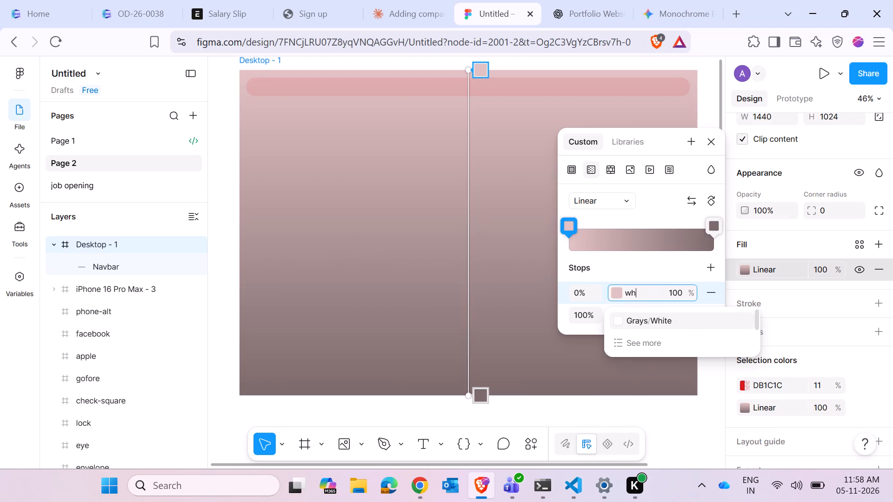
{"action": "left_click", "coordinate": [651, 326]}
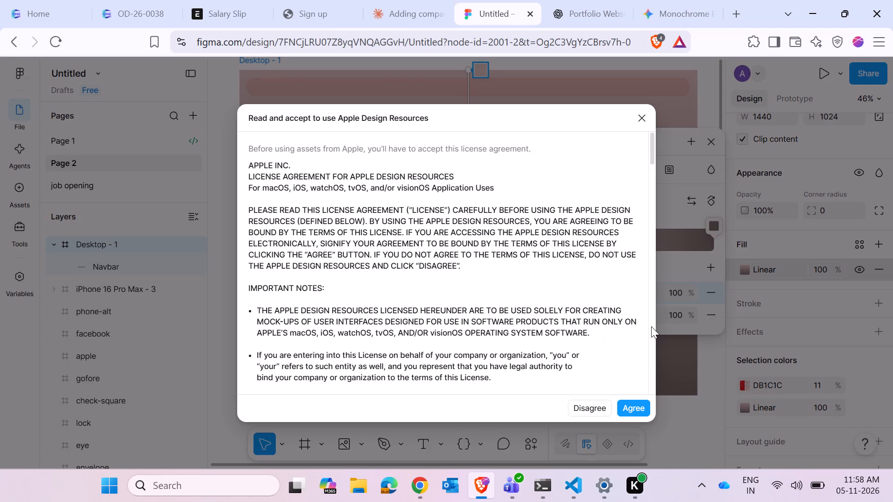
{"action": "left_click", "coordinate": [628, 405]}
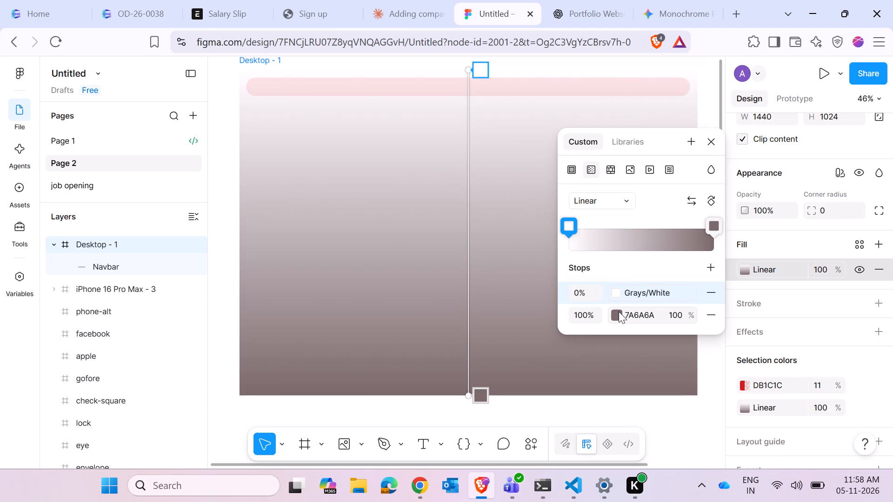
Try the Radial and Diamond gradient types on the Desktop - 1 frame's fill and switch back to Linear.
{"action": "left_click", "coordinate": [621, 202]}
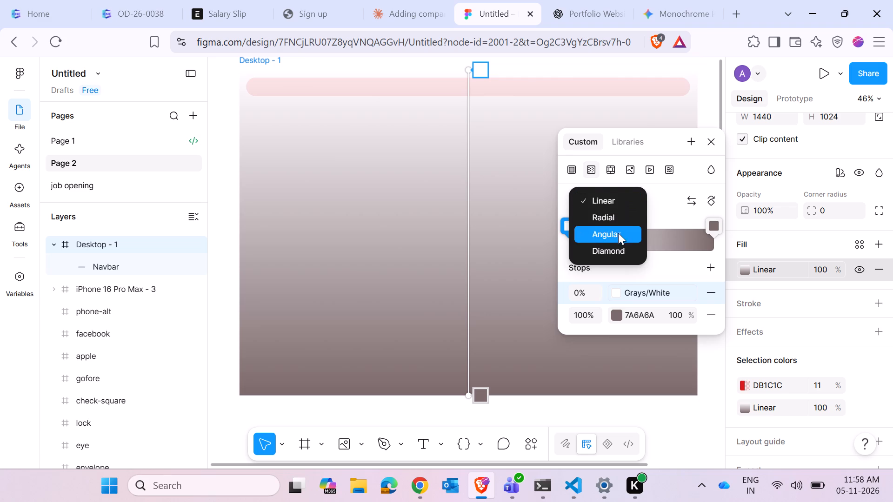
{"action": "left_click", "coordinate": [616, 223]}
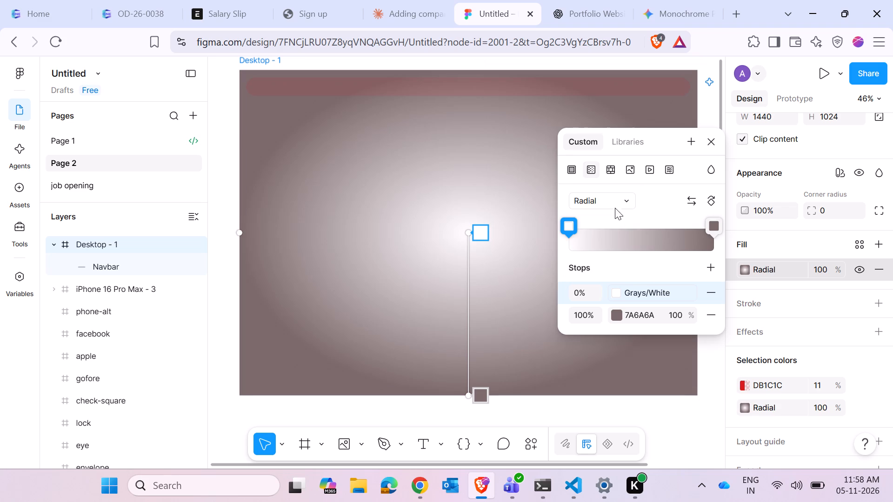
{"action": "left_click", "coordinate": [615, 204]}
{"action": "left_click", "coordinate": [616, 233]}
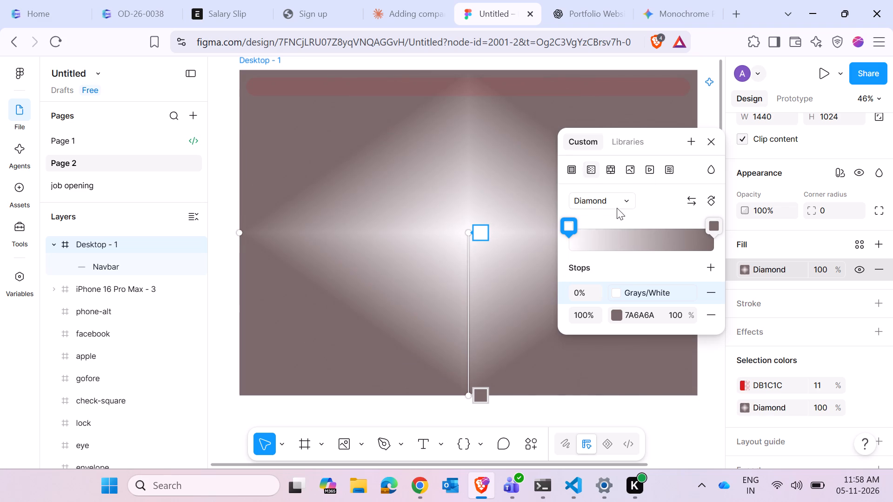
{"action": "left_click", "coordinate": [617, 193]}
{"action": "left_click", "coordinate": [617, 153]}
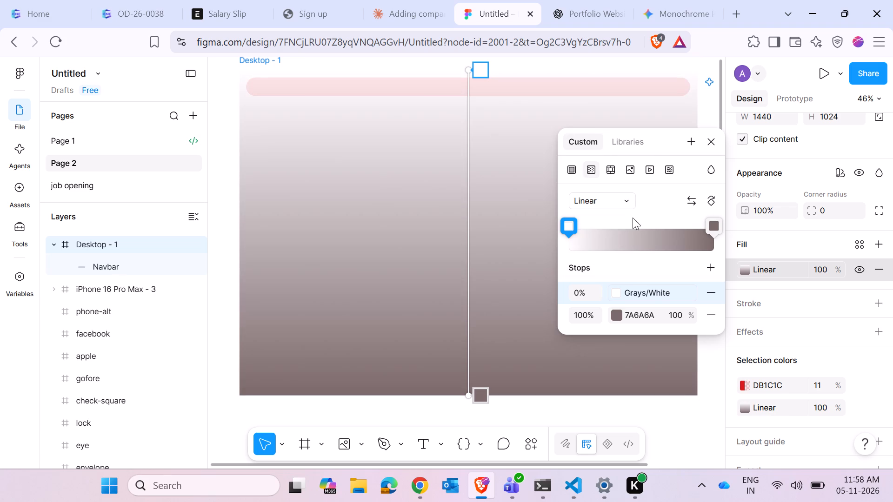
Rotate the frame's linear gradient to run horizontally, with white on the frame's left side and grey on its right.
{"action": "left_click", "coordinate": [708, 200]}
{"action": "left_click", "coordinate": [708, 200]}
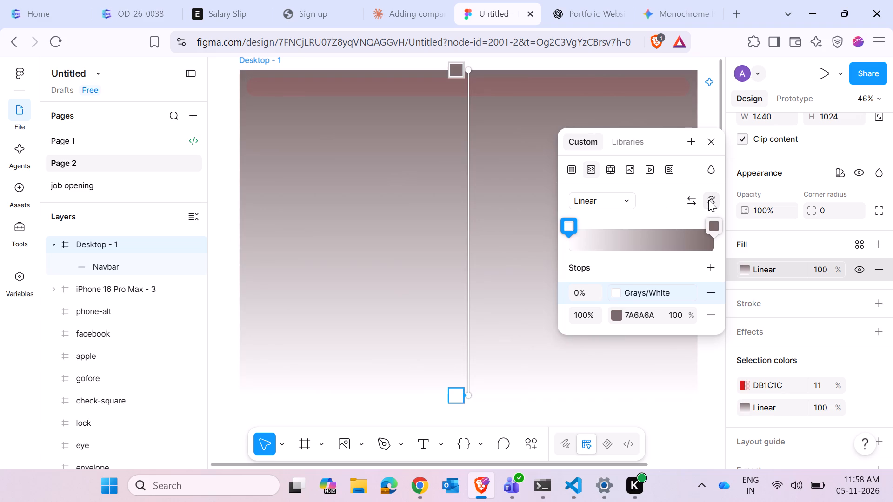
{"action": "left_click", "coordinate": [708, 200]}
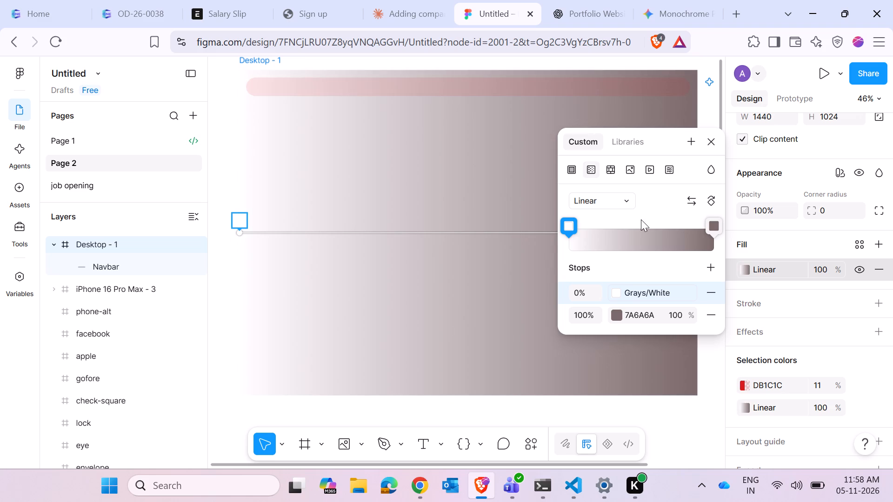
Move the gradient's Grays/White stop to the 30% position.
{"action": "left_click_drag", "start_coordinate": [574, 227], "coordinate": [621, 227]}
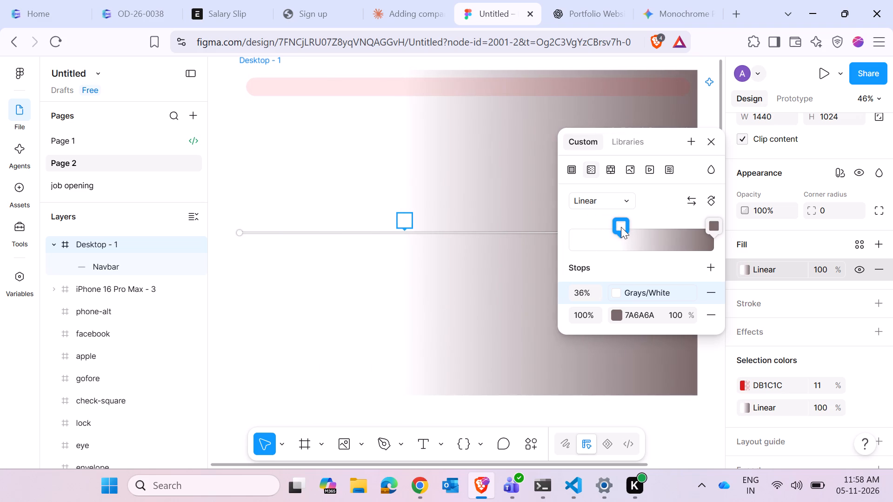
{"action": "left_click_drag", "start_coordinate": [621, 227], "coordinate": [609, 228]}
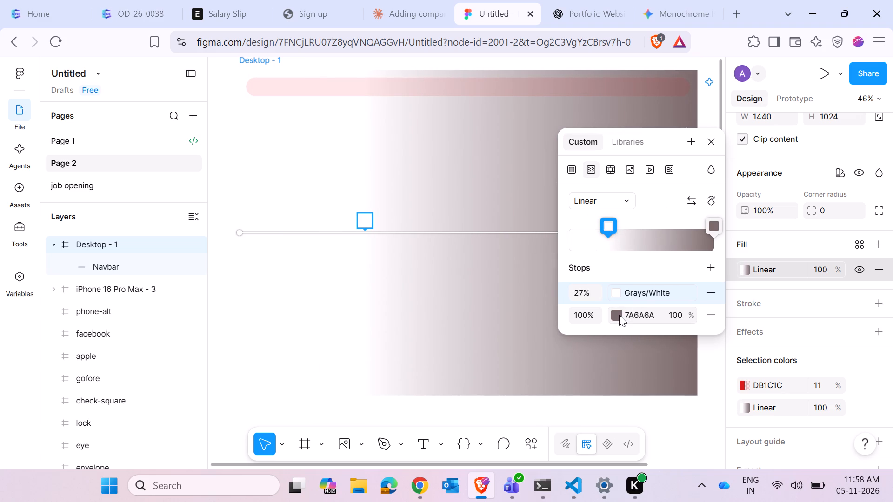
{"action": "left_click", "coordinate": [584, 316]}
{"action": "left_click", "coordinate": [580, 298]}
{"action": "key", "text": "Up"}
{"action": "key", "text": "Up"}
{"action": "key", "text": "Up"}
{"action": "key", "text": "Up"}
{"action": "key", "text": "Up"}
{"action": "key", "text": "Up"}
{"action": "key", "text": "Down"}
{"action": "key", "text": "Down"}
{"action": "key", "text": "Down"}
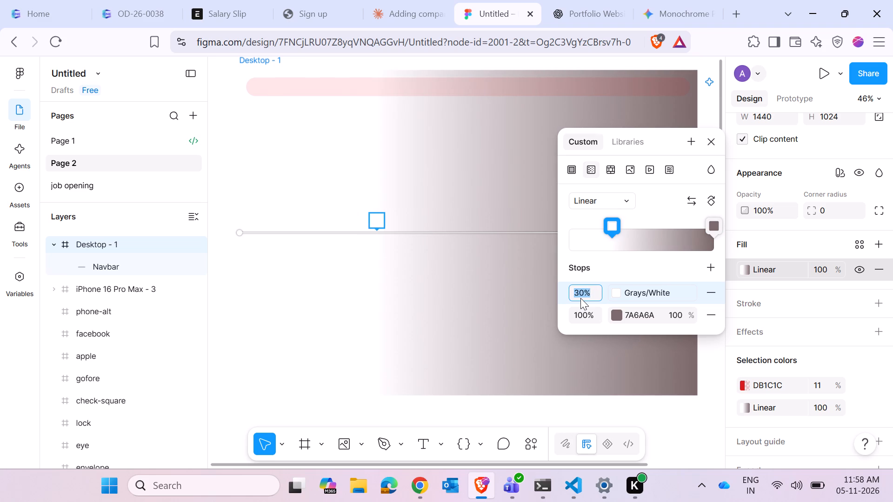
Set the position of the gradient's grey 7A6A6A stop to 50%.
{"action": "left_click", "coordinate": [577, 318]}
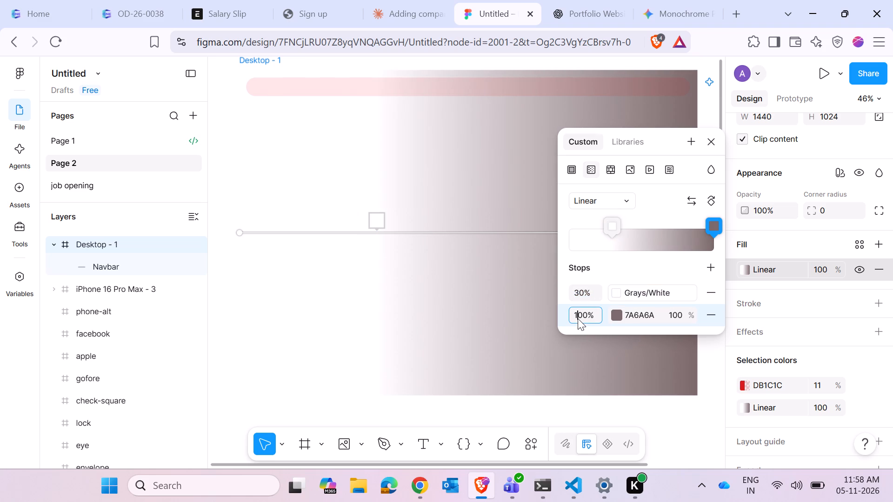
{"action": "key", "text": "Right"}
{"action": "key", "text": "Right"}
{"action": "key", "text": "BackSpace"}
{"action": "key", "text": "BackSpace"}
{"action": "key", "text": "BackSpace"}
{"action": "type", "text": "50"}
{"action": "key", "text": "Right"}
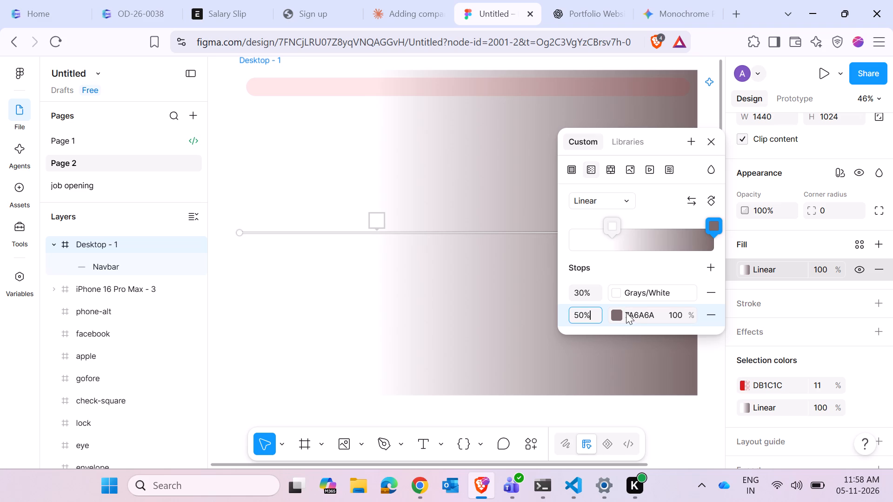
Change the colour of the gradient's grey stop to the Grays/Black library colour.
{"action": "left_click", "coordinate": [626, 312]}
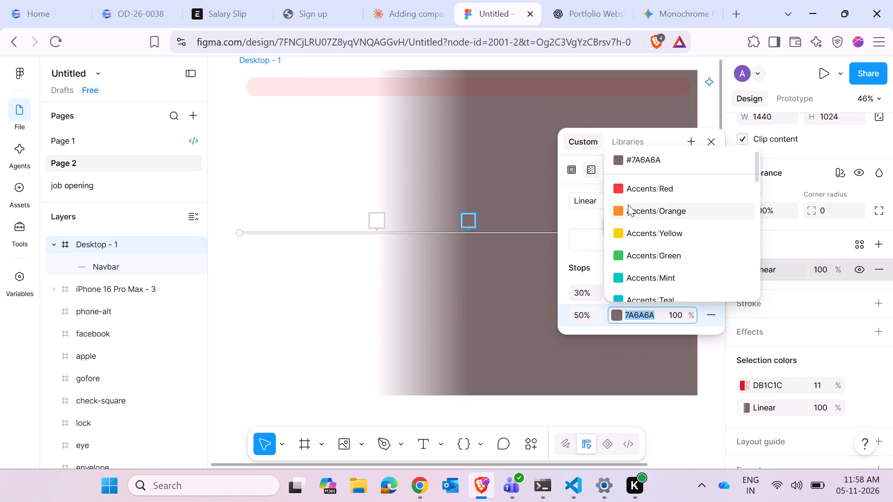
{"action": "type", "text": "b;"}
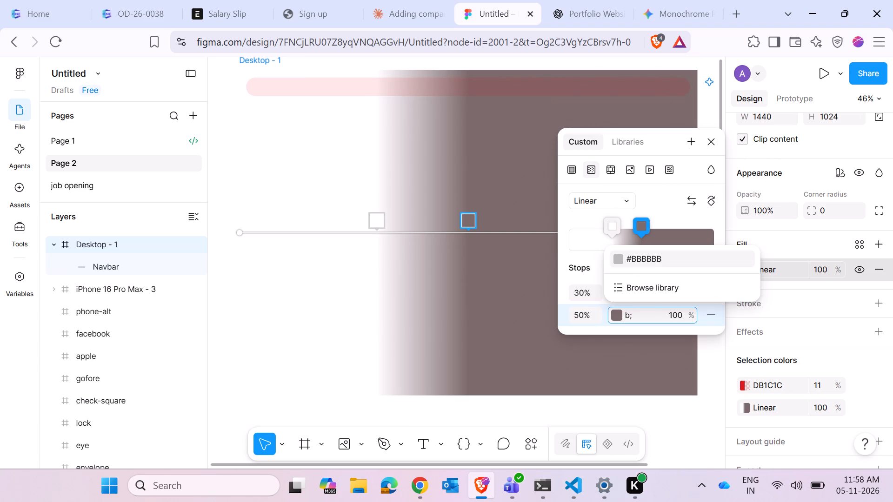
{"action": "key", "text": "BackSpace"}
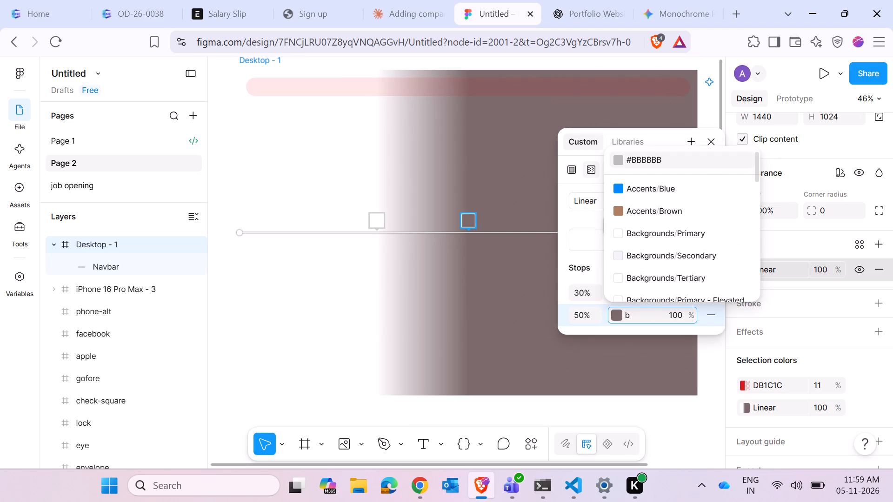
{"action": "key", "text": "l"}
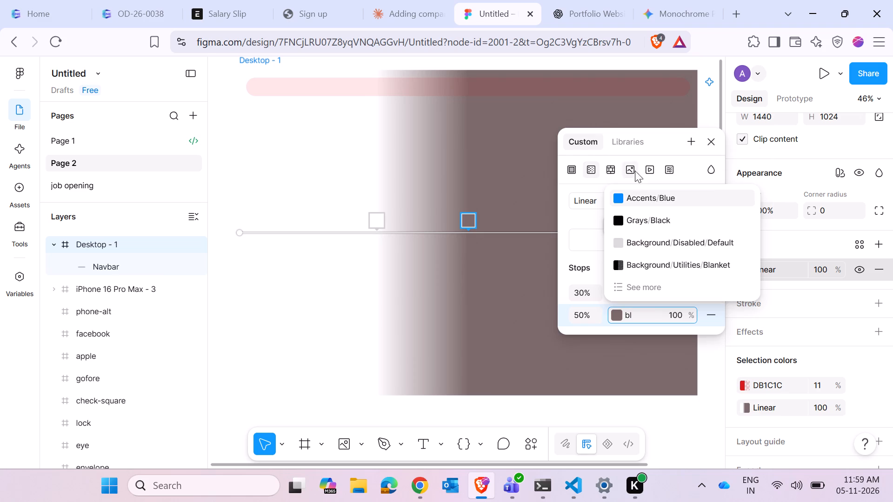
{"action": "left_click", "coordinate": [647, 218]}
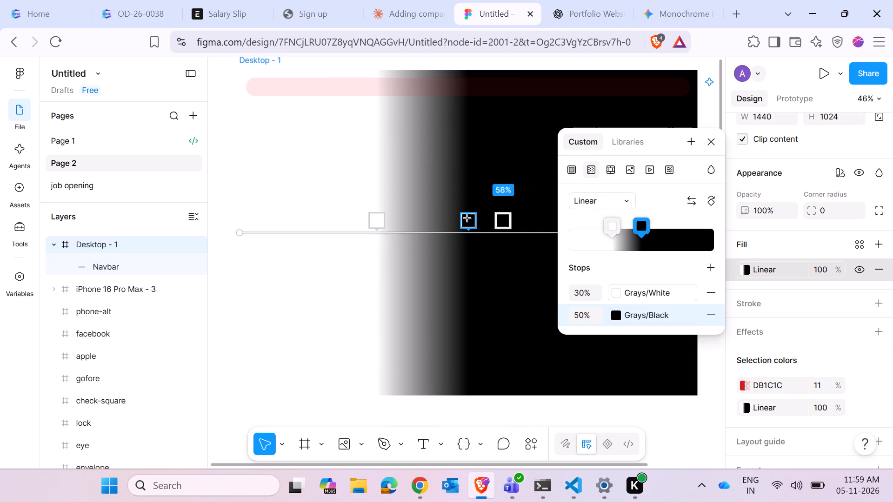
Reposition the frame's gradient stops, moving Grays/Black to about 99% and Grays/White to about 25%.
{"action": "left_click_drag", "start_coordinate": [644, 223], "coordinate": [675, 223]}
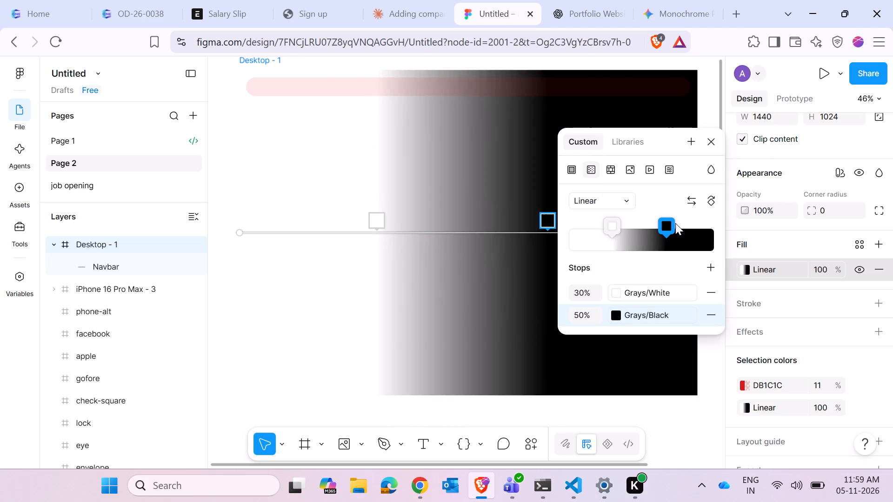
{"action": "left_click_drag", "start_coordinate": [675, 223], "coordinate": [713, 223]}
{"action": "left_click_drag", "start_coordinate": [613, 222], "coordinate": [589, 226]}
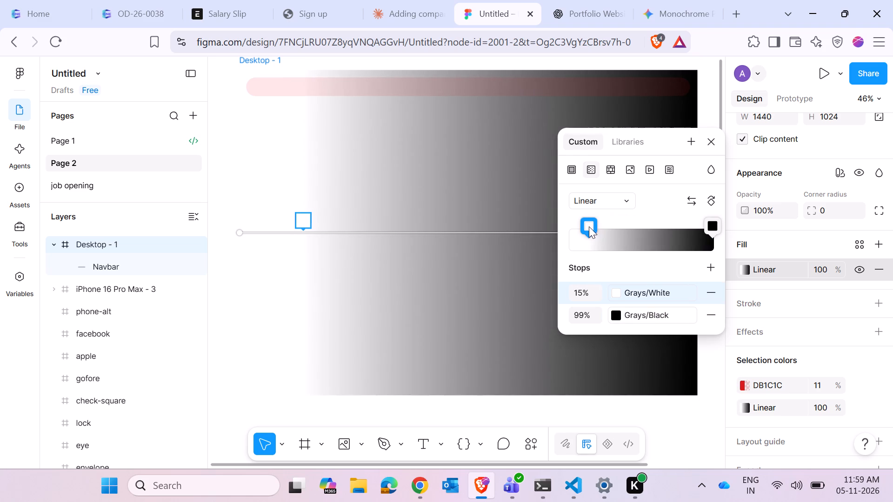
{"action": "left_click_drag", "start_coordinate": [589, 226], "coordinate": [606, 226]}
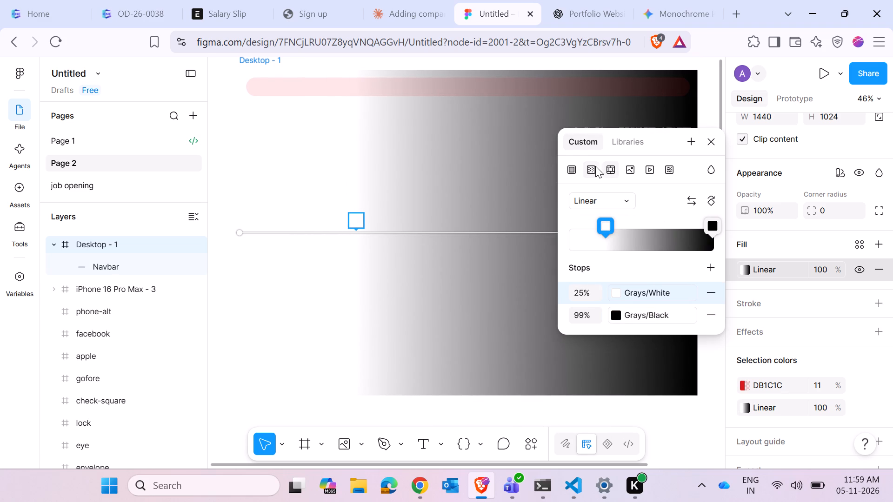
{"action": "left_click", "coordinate": [592, 169]}
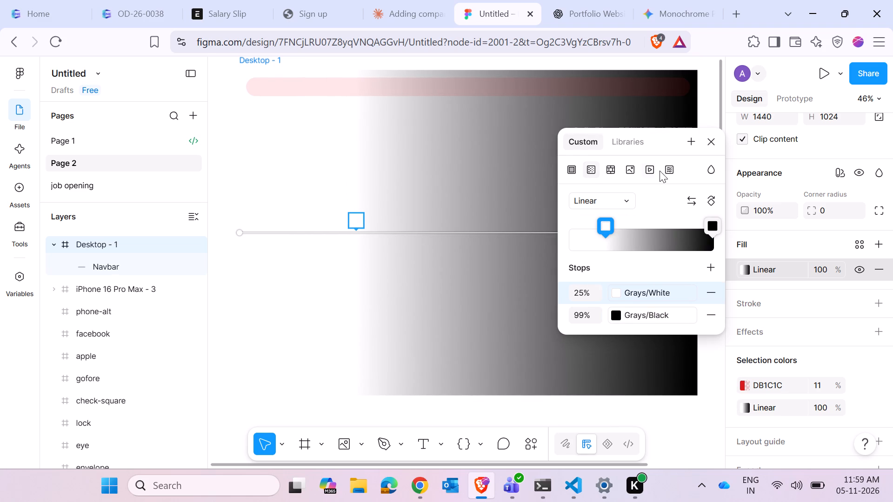
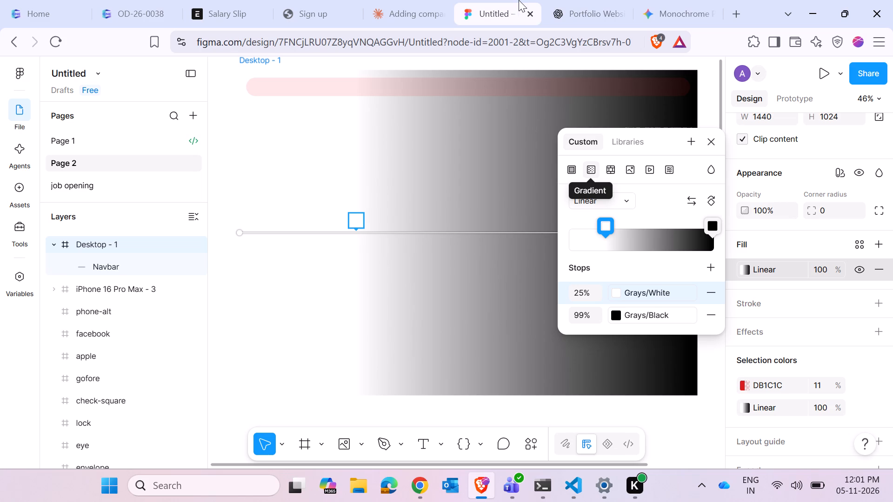
{"action": "left_click", "coordinate": [706, 139]}
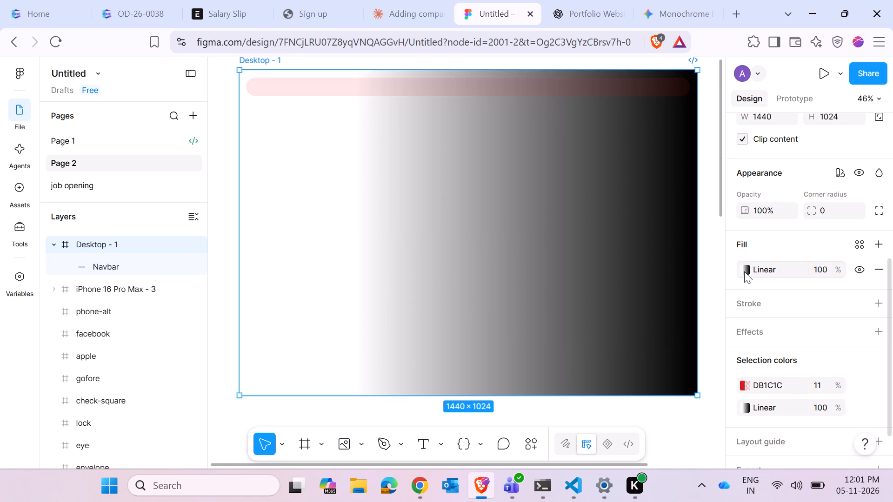
{"action": "key", "text": "ctrl+z"}
{"action": "key", "text": "ctrl+z"}
{"action": "key", "text": "ctrl+z"}
{"action": "key", "text": "ctrl+z"}
{"action": "key", "text": "ctrl+z"}
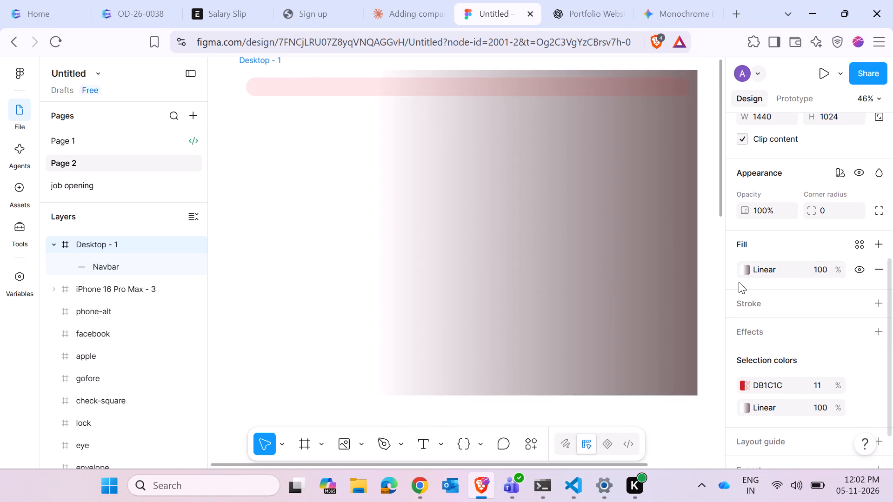
{"action": "key", "text": "ctrl+z"}
{"action": "key", "text": "ctrl+z"}
{"action": "key", "text": "ctrl+z"}
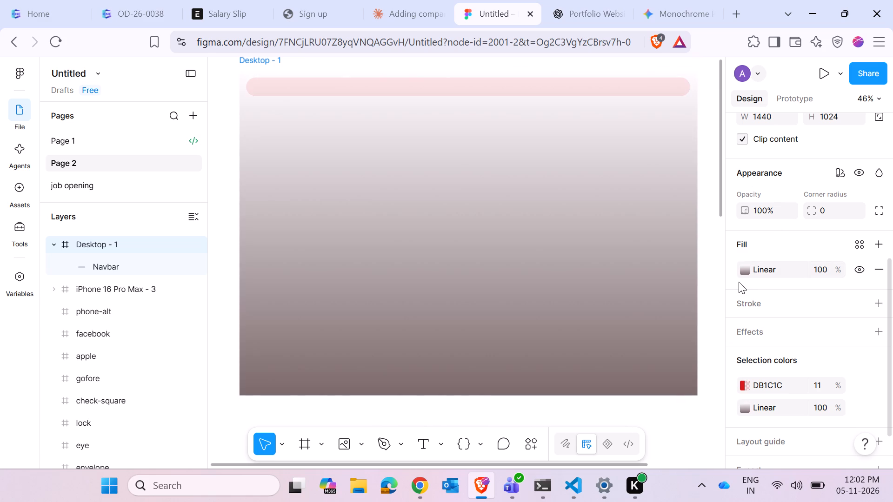
{"action": "key", "text": "ctrl+z"}
{"action": "key", "text": "ctrl+z"}
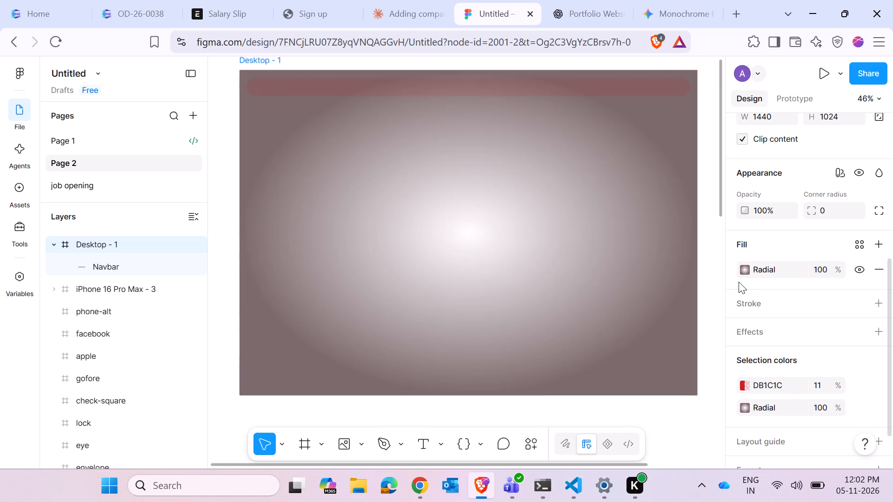
{"action": "key", "text": "ctrl+z"}
{"action": "key", "text": "ctrl+z"}
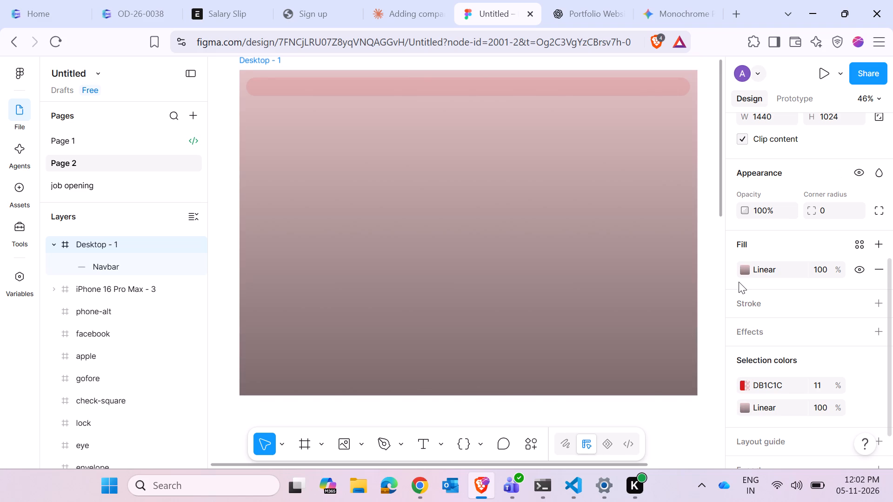
{"action": "key", "text": "ctrl+z"}
{"action": "key", "text": "ctrl+z"}
{"action": "left_click", "coordinate": [653, 263]}
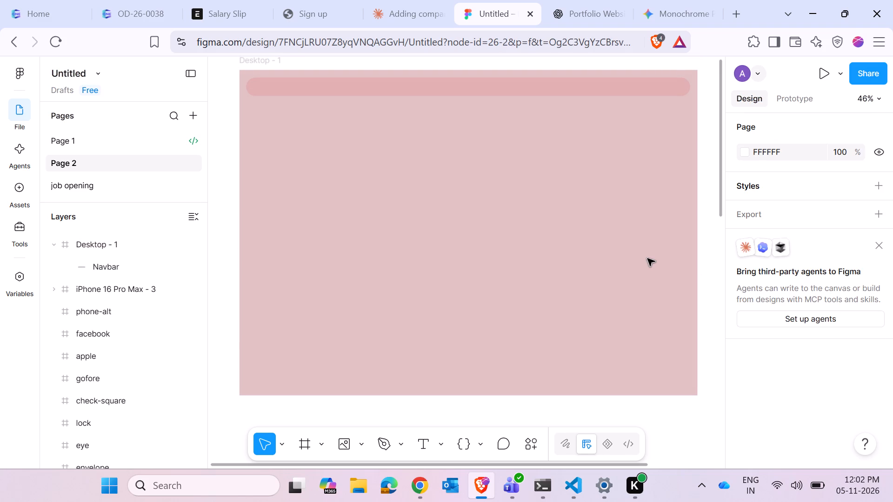
{"action": "scroll", "coordinate": [634, 241], "scroll_direction": "up", "scroll_amount": 2}
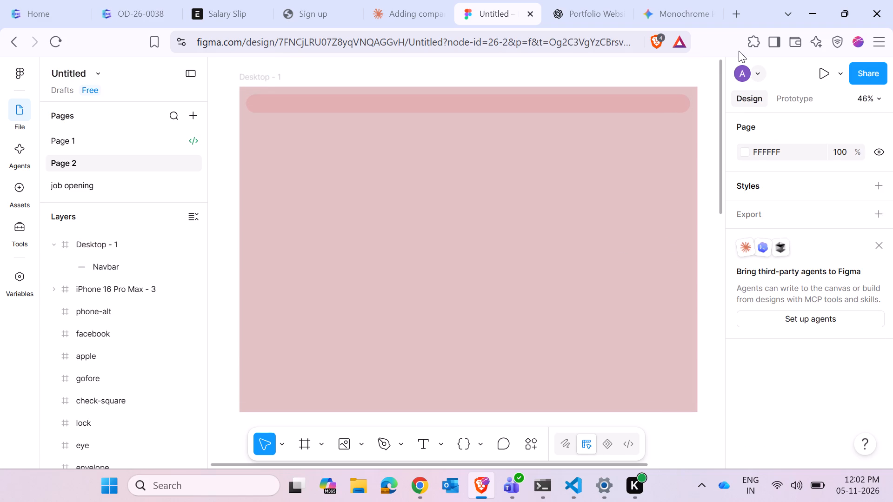
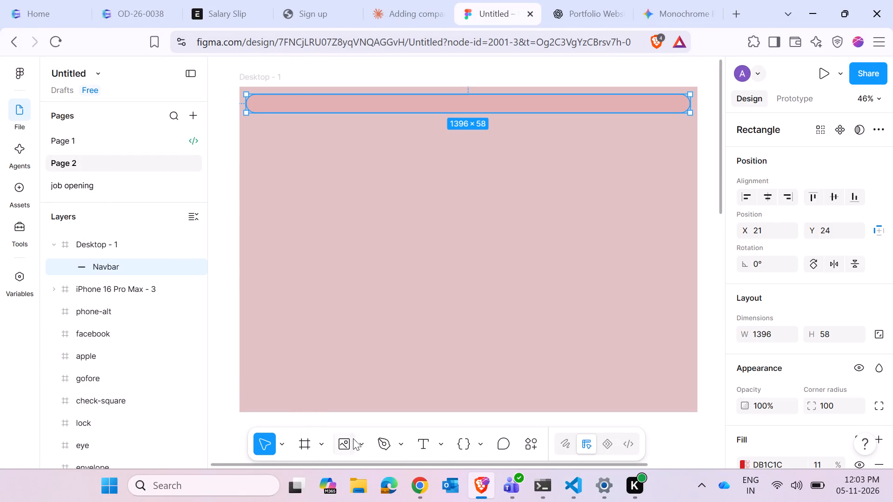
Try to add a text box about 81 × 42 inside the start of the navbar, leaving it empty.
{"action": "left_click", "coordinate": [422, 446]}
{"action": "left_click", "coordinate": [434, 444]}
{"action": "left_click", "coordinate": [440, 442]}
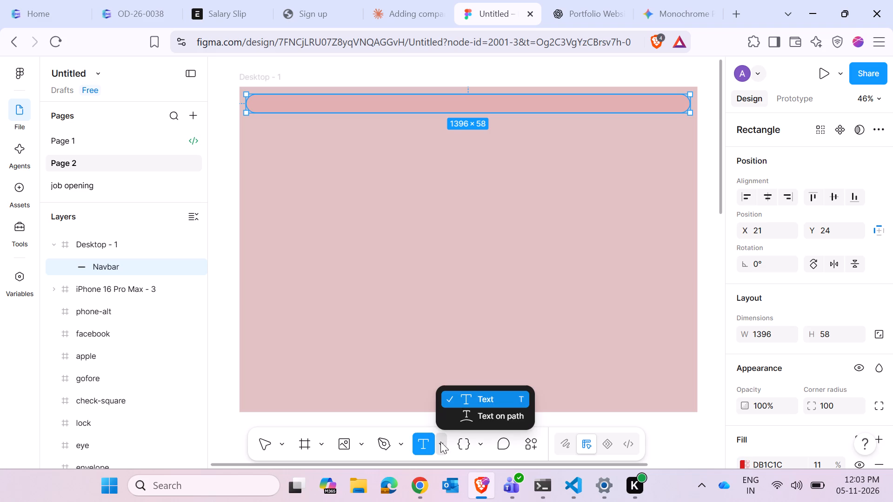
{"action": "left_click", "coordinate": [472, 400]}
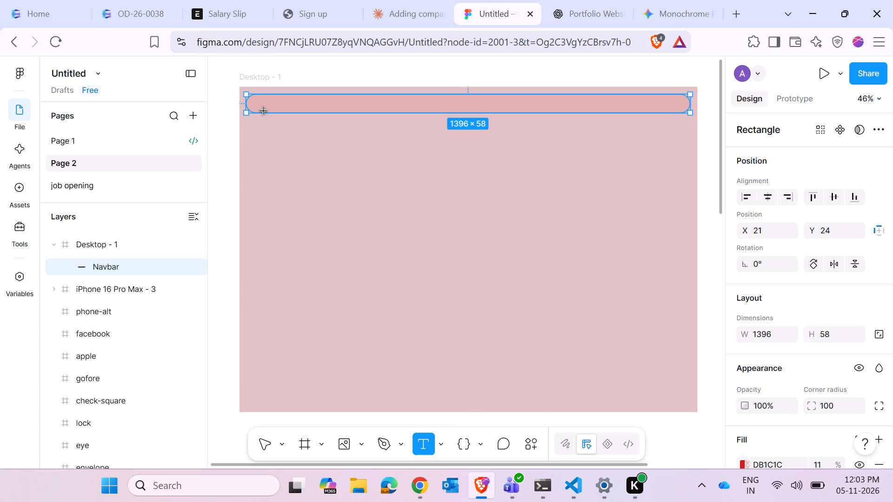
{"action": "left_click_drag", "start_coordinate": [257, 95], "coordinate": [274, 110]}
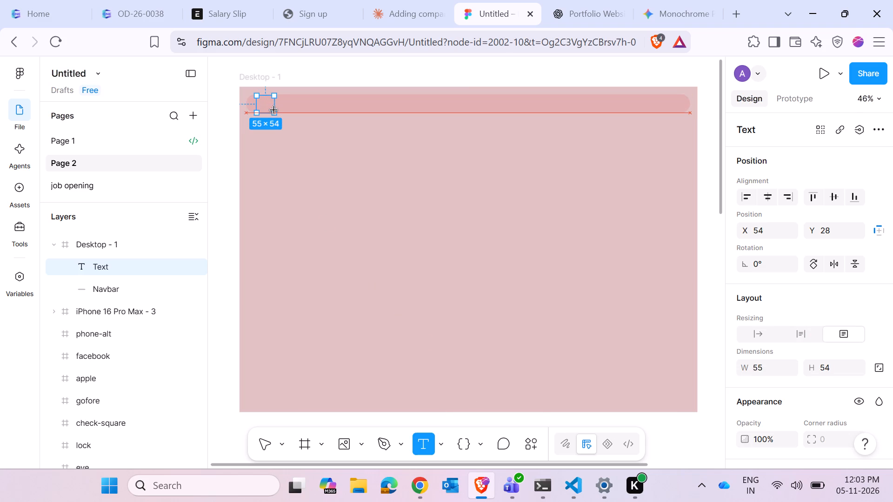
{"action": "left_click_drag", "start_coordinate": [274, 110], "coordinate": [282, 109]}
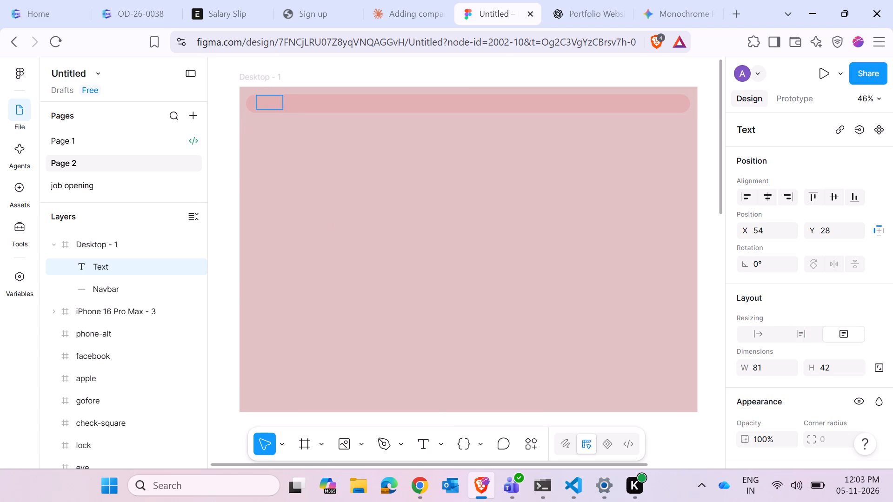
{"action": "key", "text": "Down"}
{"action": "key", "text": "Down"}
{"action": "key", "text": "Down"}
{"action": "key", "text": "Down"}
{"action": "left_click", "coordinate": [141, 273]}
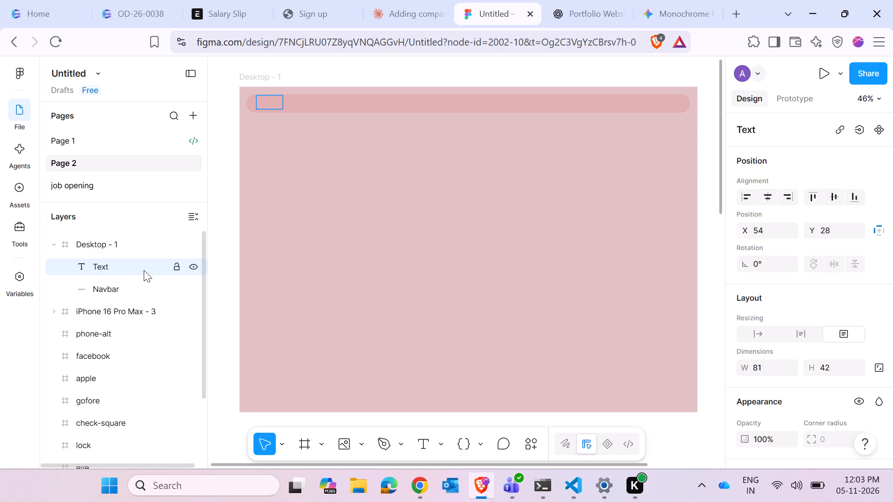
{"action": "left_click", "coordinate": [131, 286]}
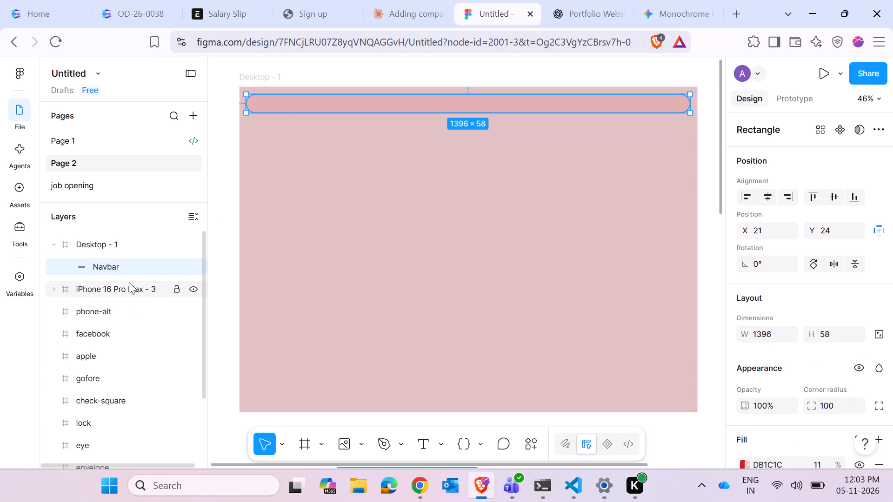
{"action": "left_click", "coordinate": [126, 269]}
{"action": "left_click", "coordinate": [122, 249]}
{"action": "left_click", "coordinate": [122, 254]}
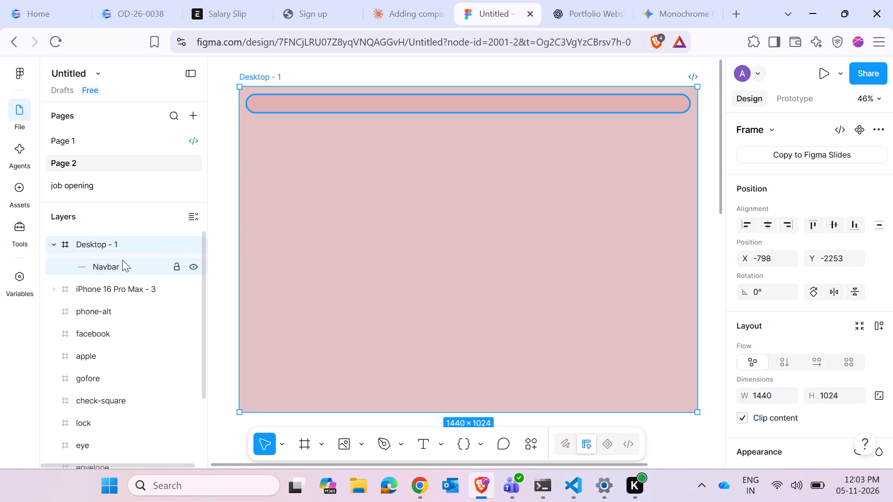
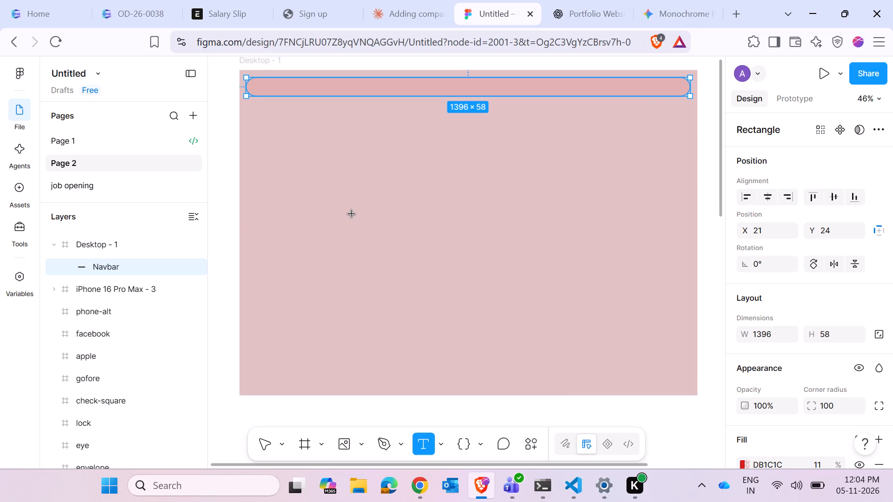
{"action": "left_click_drag", "start_coordinate": [351, 211], "coordinate": [402, 230]}
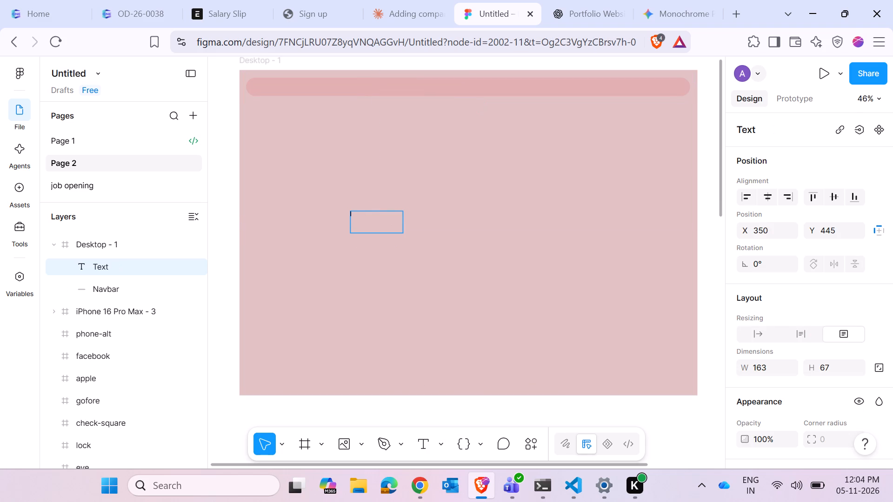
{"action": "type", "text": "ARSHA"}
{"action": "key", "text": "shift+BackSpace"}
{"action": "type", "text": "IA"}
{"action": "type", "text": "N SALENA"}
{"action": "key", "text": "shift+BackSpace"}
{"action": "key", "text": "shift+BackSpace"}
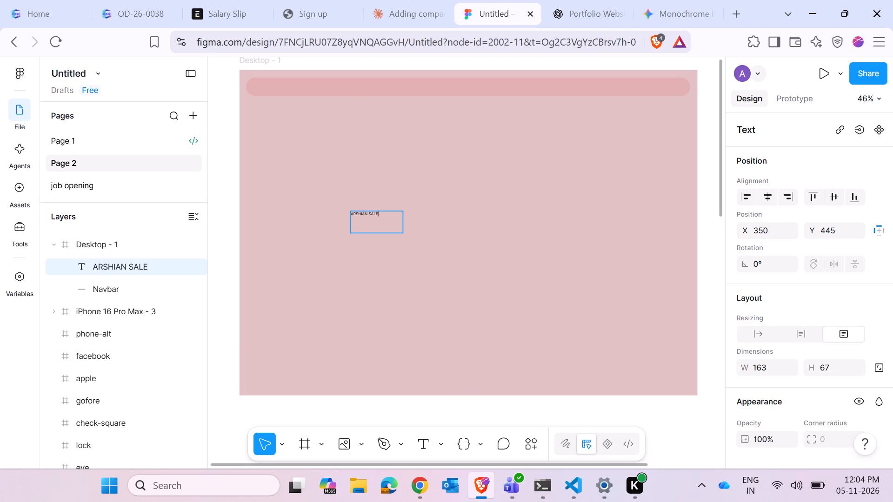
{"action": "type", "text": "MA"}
{"action": "left_click", "coordinate": [407, 259]}
Move the name text box onto the start of the navbar, at about X 60, Y 24.
{"action": "left_click_drag", "start_coordinate": [385, 225], "coordinate": [384, 224]}
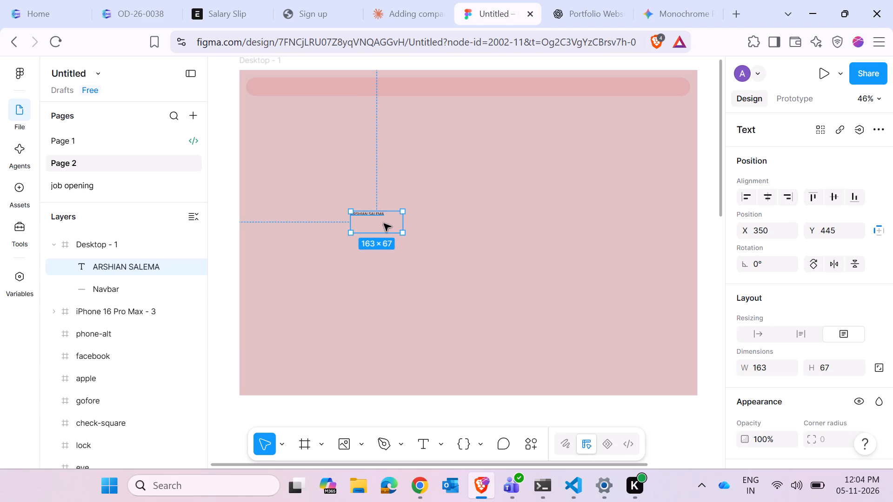
{"action": "left_click_drag", "start_coordinate": [384, 224], "coordinate": [292, 93]}
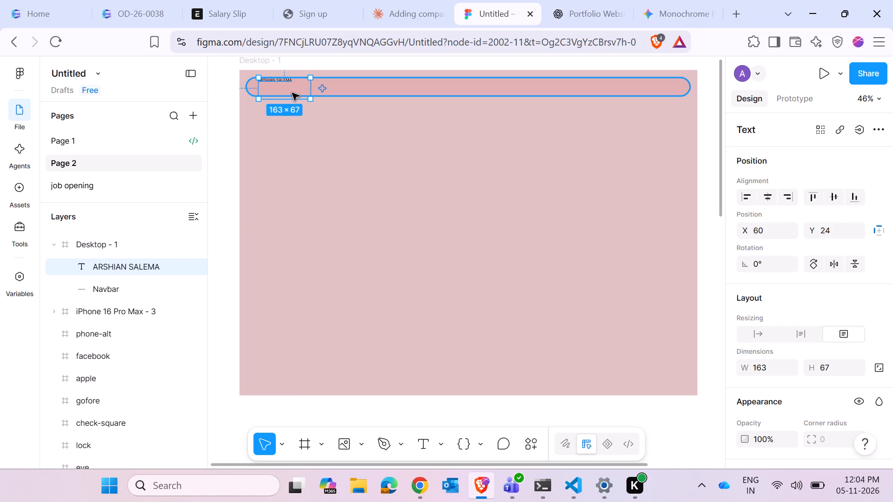
Reorder the layers in Desktop - 1 so that Navbar sits above the name text.
{"action": "left_click_drag", "start_coordinate": [120, 288], "coordinate": [127, 260]}
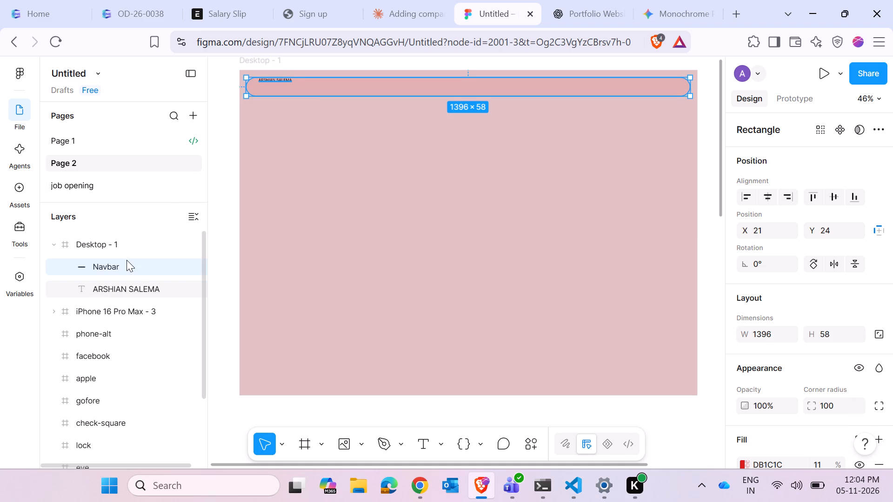
Nudge the name text within the navbar to X 49, Y 44.
{"action": "left_click", "coordinate": [119, 290]}
{"action": "key", "text": "Down"}
{"action": "key", "text": "Down"}
{"action": "key", "text": "Down"}
{"action": "key", "text": "Down"}
{"action": "key", "text": "Down"}
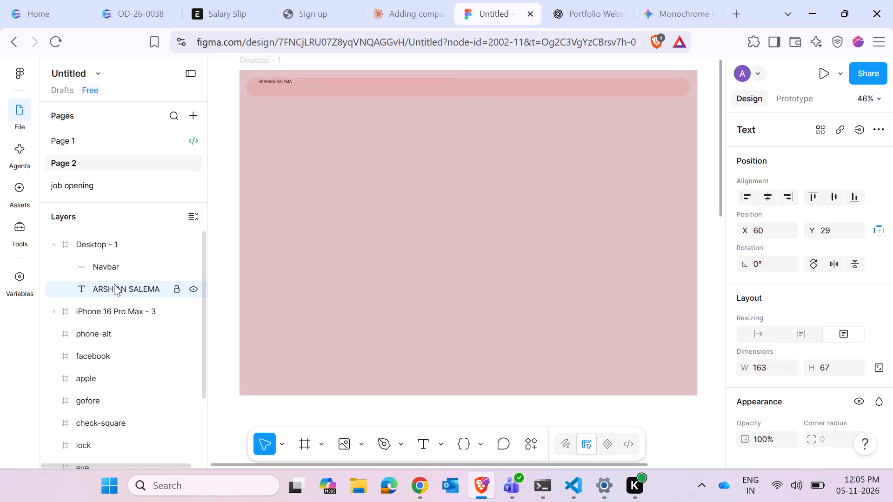
{"action": "key", "text": "Down"}
{"action": "key", "text": "Down"}
{"action": "key", "text": "Down"}
{"action": "key", "text": "Down"}
{"action": "key", "text": "Down"}
{"action": "key", "text": "Down"}
{"action": "key", "text": "Down"}
{"action": "key", "text": "Down"}
{"action": "key", "text": "Down"}
{"action": "key", "text": "Down"}
{"action": "key", "text": "Down"}
{"action": "key", "text": "Down"}
{"action": "key", "text": "Down"}
{"action": "key", "text": "Left"}
{"action": "key", "text": "Left"}
{"action": "key", "text": "Left"}
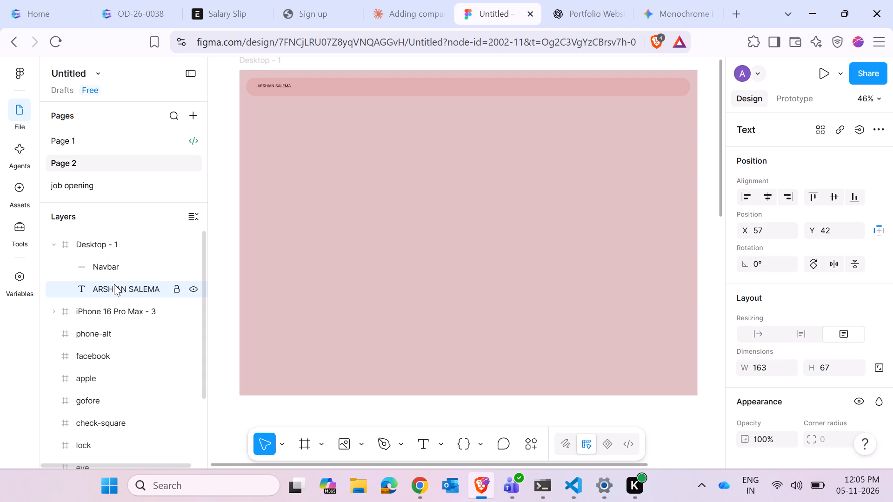
{"action": "key", "text": "Left"}
{"action": "key", "text": "Left"}
{"action": "key", "text": "Down"}
{"action": "key", "text": "Left"}
{"action": "key", "text": "Up"}
{"action": "key", "text": "Up"}
{"action": "key", "text": "Left"}
{"action": "key", "text": "Down"}
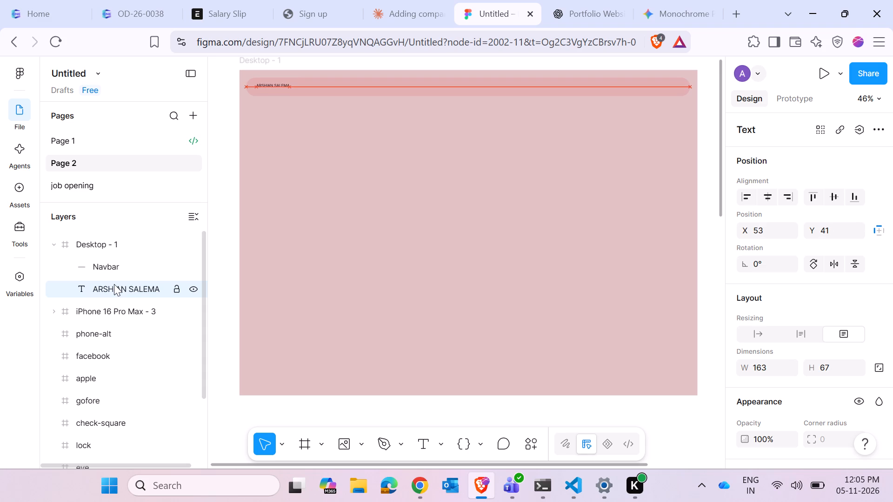
{"action": "key", "text": "Left"}
{"action": "key", "text": "Left"}
{"action": "key", "text": "Down"}
{"action": "key", "text": "Down"}
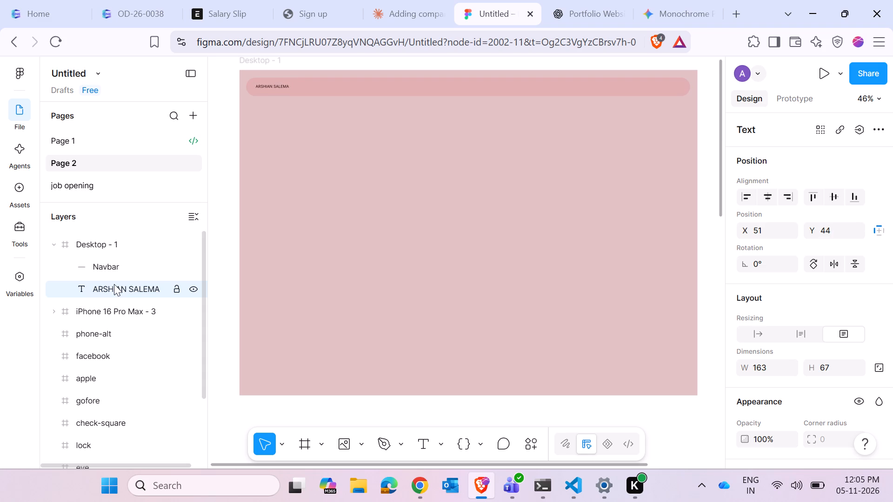
{"action": "key", "text": "Up"}
{"action": "key", "text": "Left"}
{"action": "key", "text": "Left"}
{"action": "key", "text": "Down"}
{"action": "key", "text": "Up"}
{"action": "key", "text": "Down"}
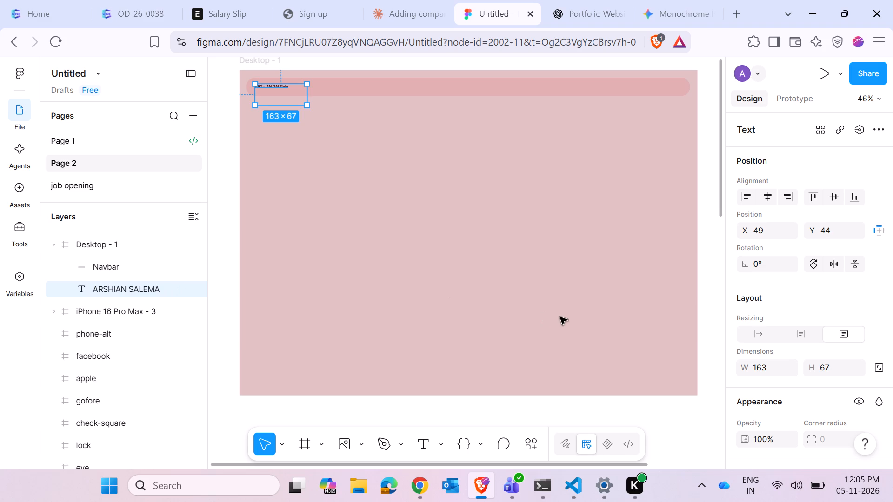
Set the font size of the navbar's name text to 16.
{"action": "triple_click", "coordinate": [275, 87]}
{"action": "left_click", "coordinate": [276, 87]}
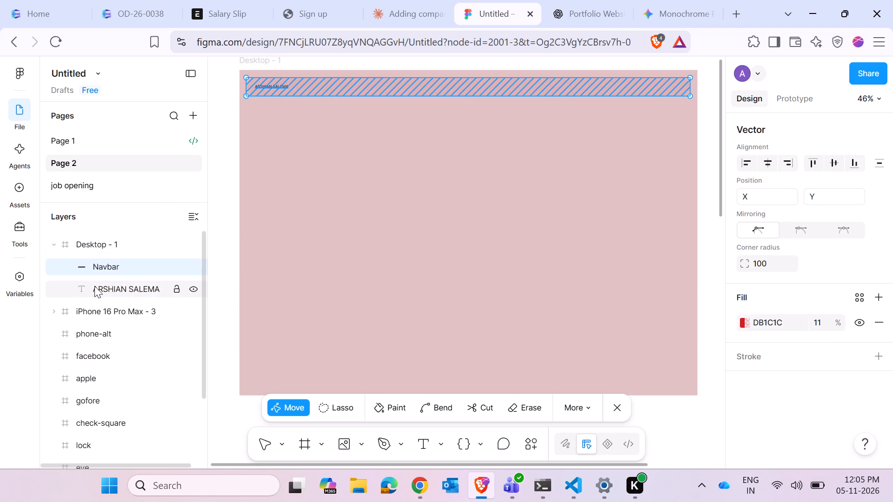
{"action": "left_click", "coordinate": [98, 284]}
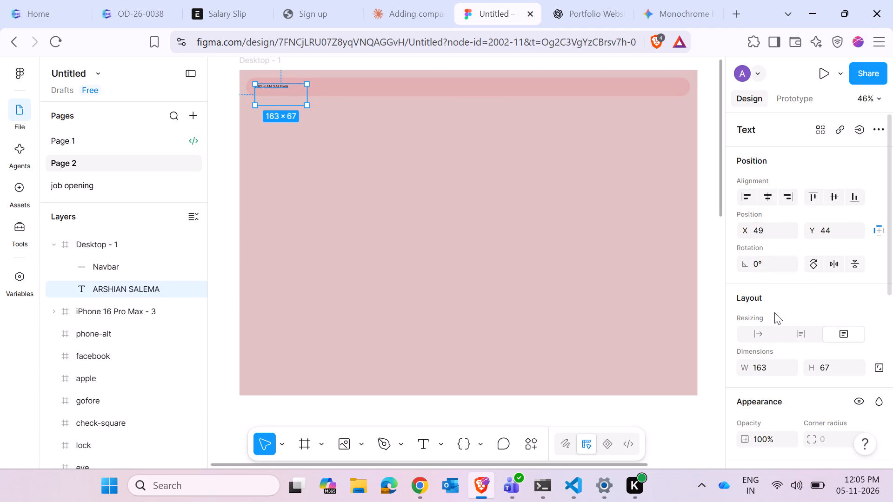
{"action": "scroll", "coordinate": [738, 324], "scroll_direction": "down", "scroll_amount": 3}
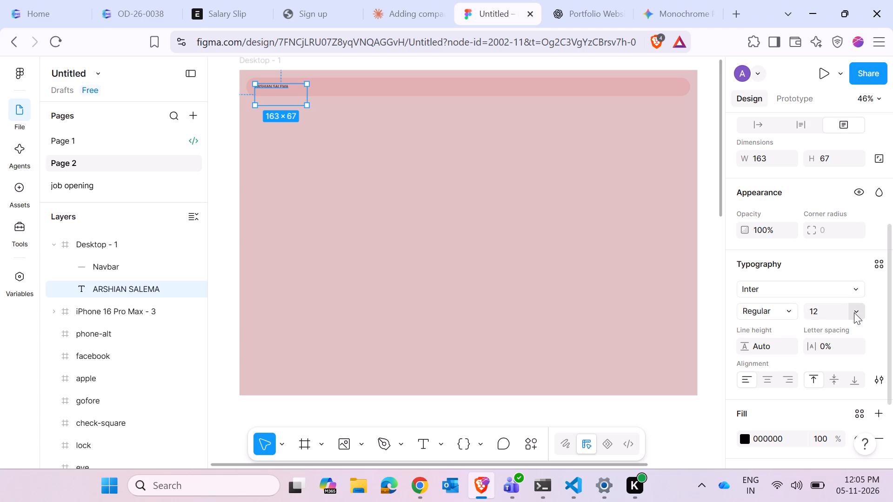
{"action": "left_click", "coordinate": [854, 312]}
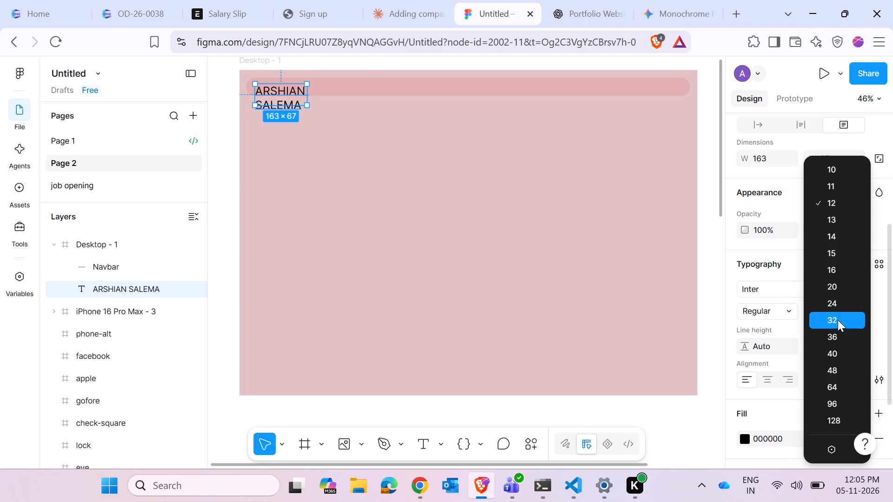
{"action": "left_click", "coordinate": [844, 274]}
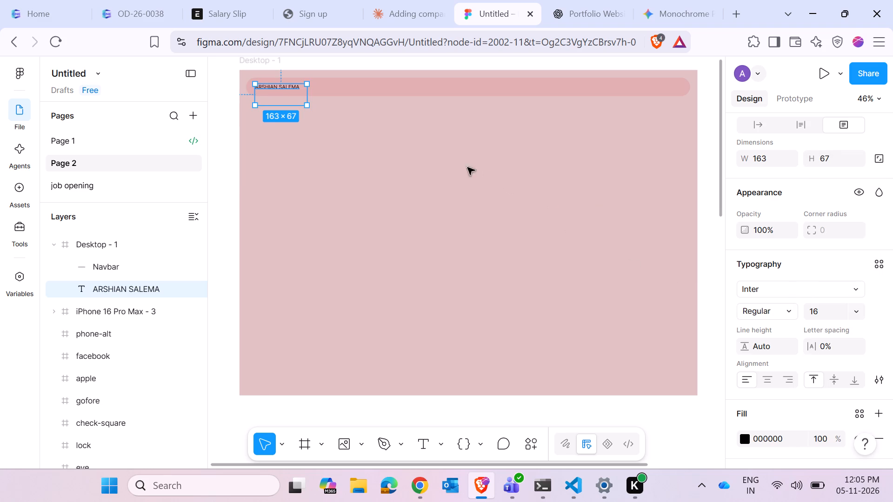
Resize the name text box to about 269 × 38 so it is wider and ends near the navbar's lower edge.
{"action": "left_click_drag", "start_coordinate": [305, 92], "coordinate": [321, 91]}
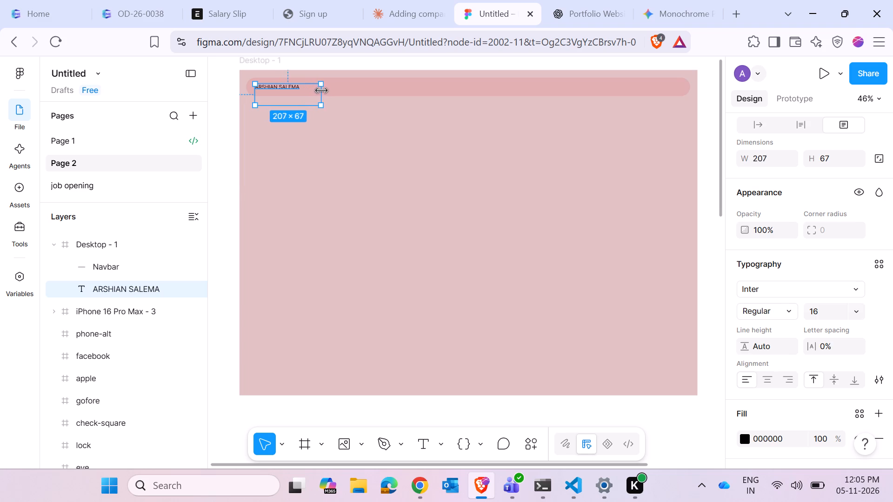
{"action": "left_click_drag", "start_coordinate": [321, 91], "coordinate": [335, 91]}
{"action": "left_click_drag", "start_coordinate": [338, 109], "coordinate": [339, 104]}
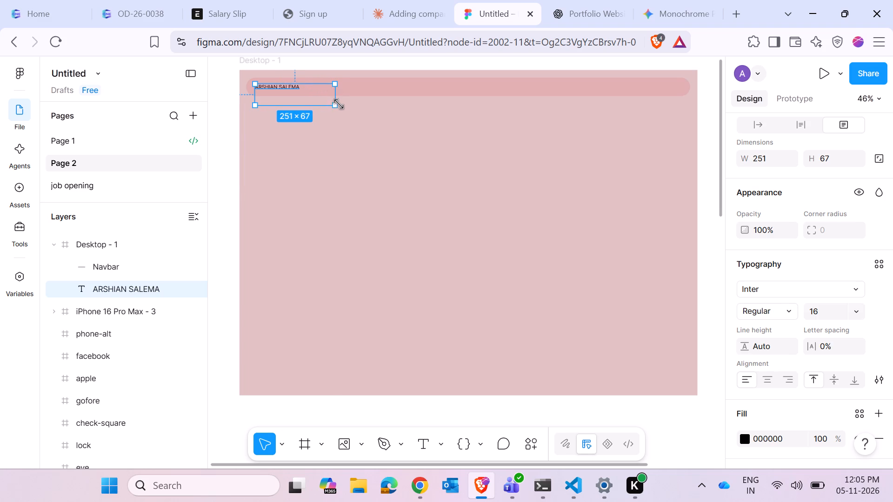
{"action": "left_click_drag", "start_coordinate": [339, 104], "coordinate": [340, 92]}
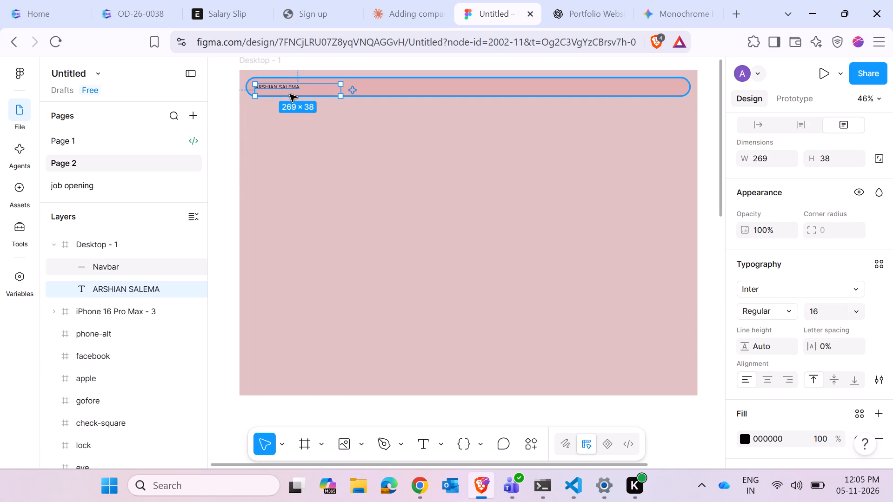
Align the name text to the centre horizontally and to the middle vertically within its box.
{"action": "left_click", "coordinate": [765, 375]}
{"action": "left_click", "coordinate": [827, 376]}
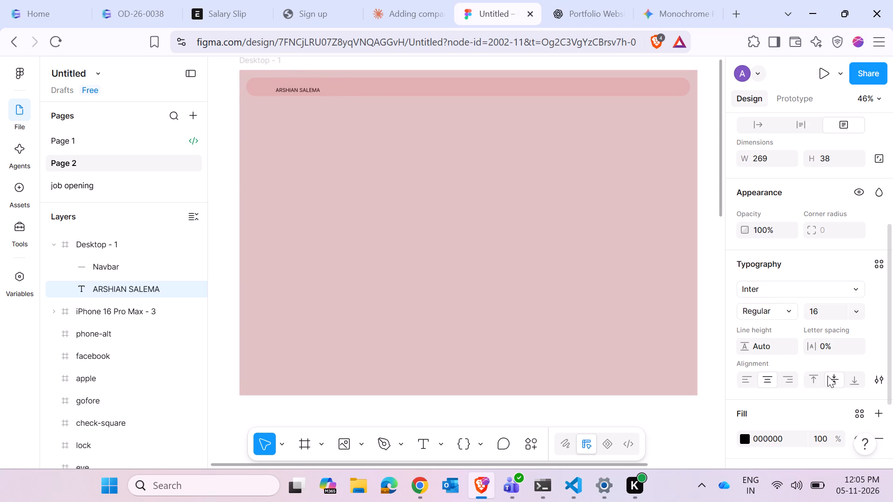
Nudge the name text box up and toward the navbar's start until the name is vertically centred in the bar.
{"action": "key", "text": "Up"}
{"action": "key", "text": "Up"}
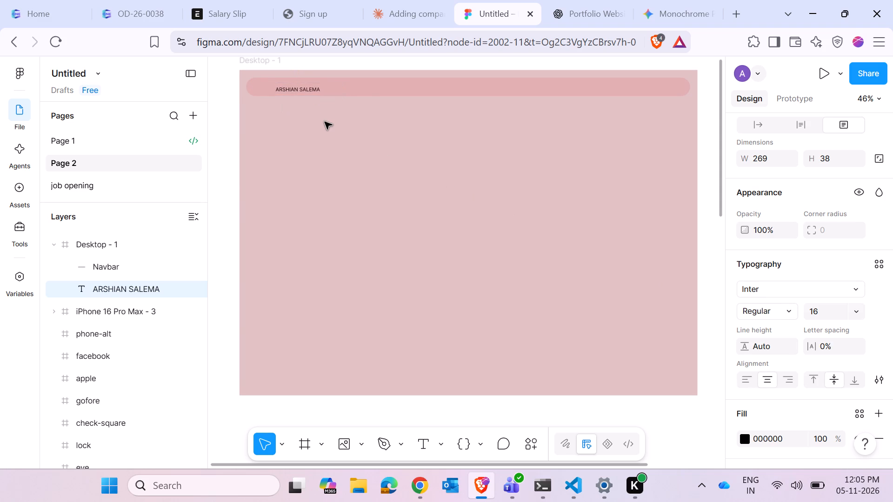
{"action": "key", "text": "Up"}
{"action": "key", "text": "Up"}
{"action": "key", "text": "Up"}
{"action": "key", "text": "Up"}
{"action": "key", "text": "Up"}
{"action": "key", "text": "Left"}
{"action": "key", "text": "Left"}
{"action": "key", "text": "Up"}
{"action": "key", "text": "Up"}
{"action": "key", "text": "Up"}
{"action": "key", "text": "Up"}
{"action": "key", "text": "Left"}
{"action": "key", "text": "Left"}
{"action": "key", "text": "Left"}
{"action": "key", "text": "Left"}
{"action": "key", "text": "Left"}
{"action": "key", "text": "Left"}
{"action": "key", "text": "Left"}
{"action": "key", "text": "Left"}
{"action": "key", "text": "Left"}
{"action": "key", "text": "Left"}
{"action": "key", "text": "Left"}
{"action": "key", "text": "Left"}
{"action": "key", "text": "Left"}
{"action": "key", "text": "Left"}
{"action": "key", "text": "Left"}
{"action": "key", "text": "Left"}
{"action": "key", "text": "Left"}
{"action": "key", "text": "Left"}
{"action": "key", "text": "Left"}
{"action": "key", "text": "Left"}
{"action": "key", "text": "Left"}
{"action": "key", "text": "Left"}
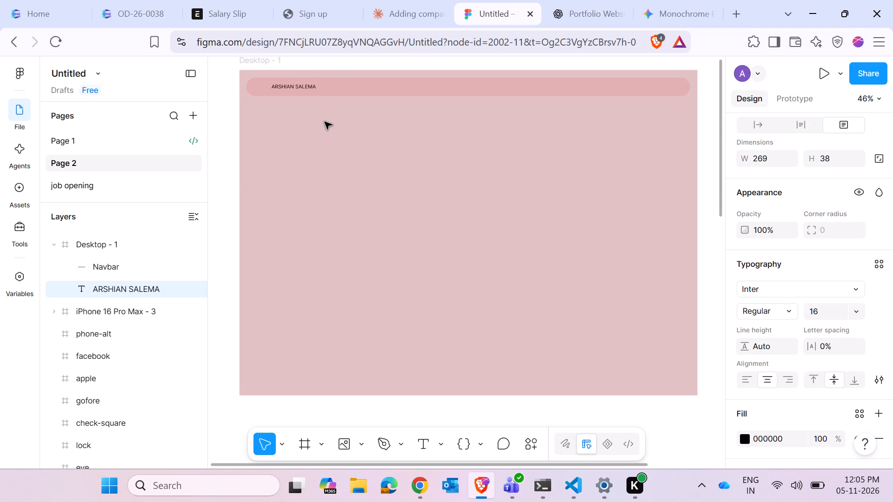
{"action": "key", "text": "Down"}
{"action": "key", "text": "Up"}
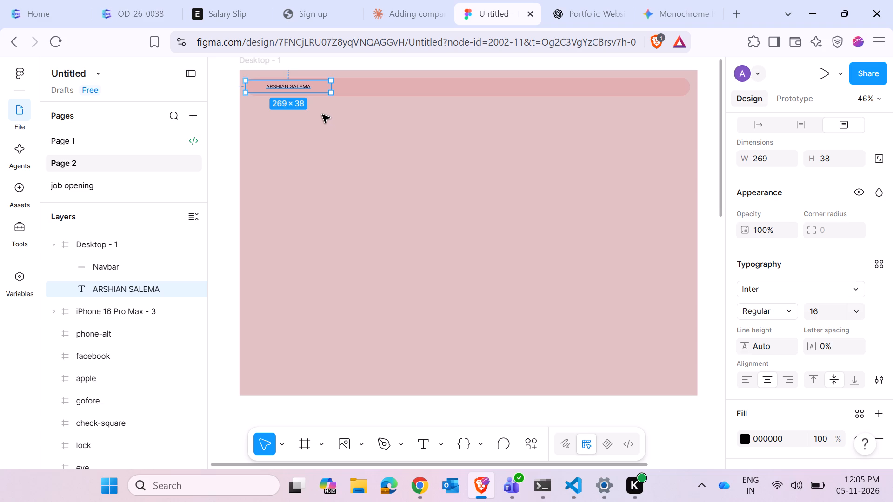
{"action": "left_click", "coordinate": [346, 126]}
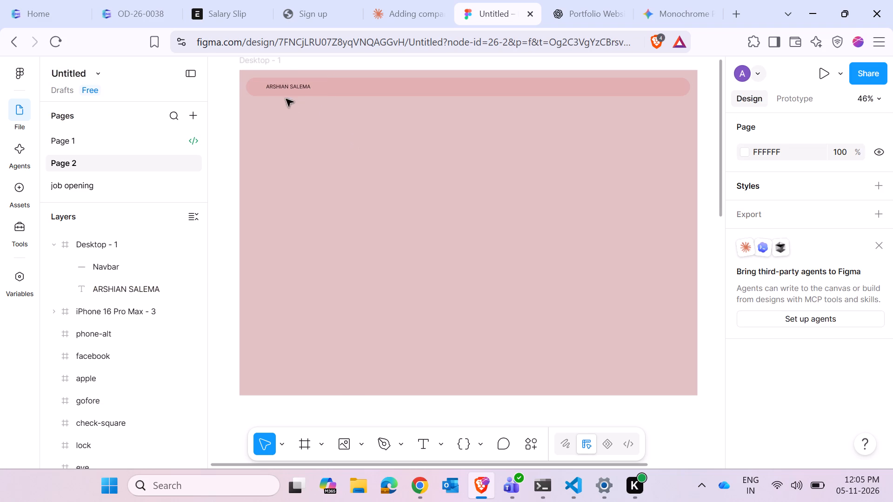
Set the font weight of the navbar's name text to Extra Bold.
{"action": "left_click", "coordinate": [282, 88]}
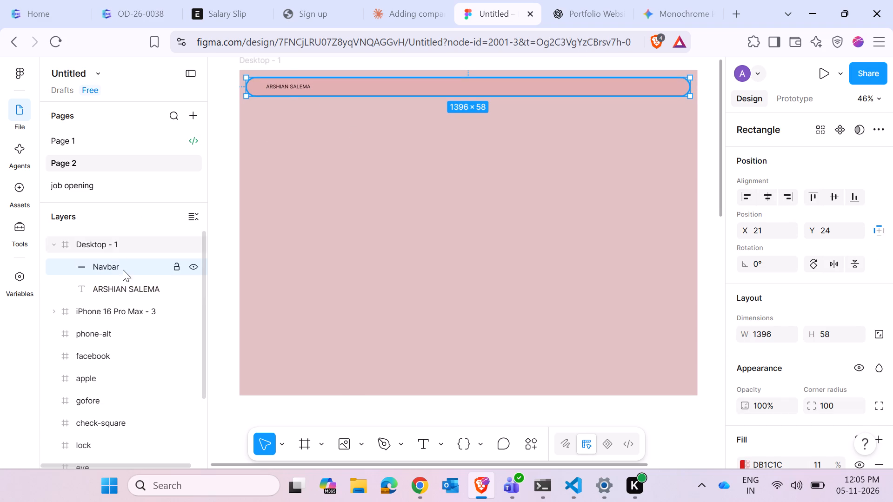
{"action": "left_click", "coordinate": [125, 285]}
{"action": "scroll", "coordinate": [773, 359], "scroll_direction": "down", "scroll_amount": 2}
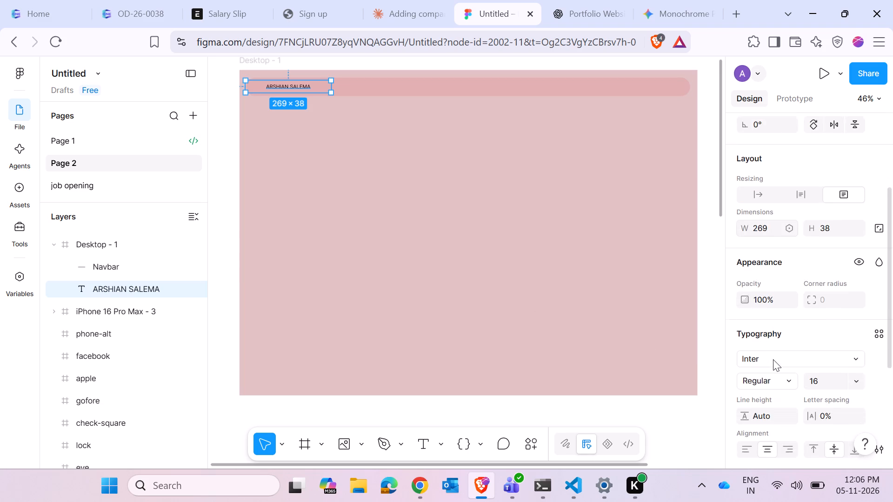
{"action": "scroll", "coordinate": [773, 359], "scroll_direction": "down", "scroll_amount": 1}
{"action": "left_click", "coordinate": [783, 314]}
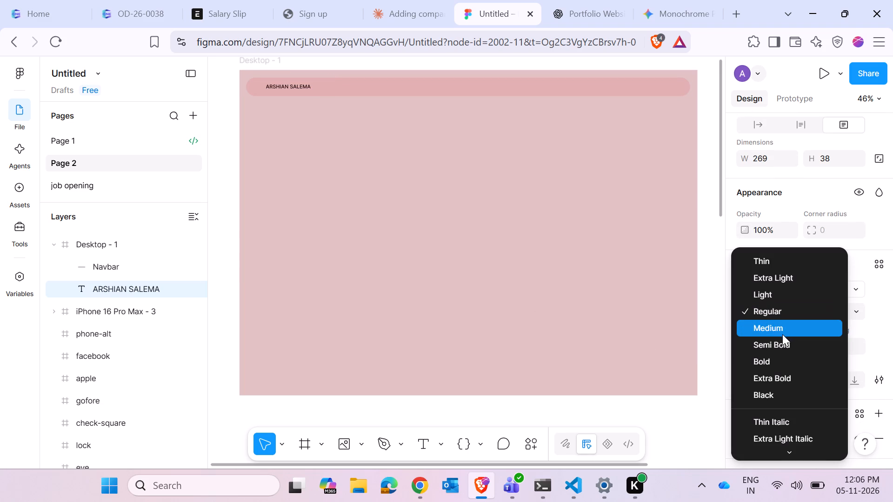
{"action": "left_click", "coordinate": [781, 385]}
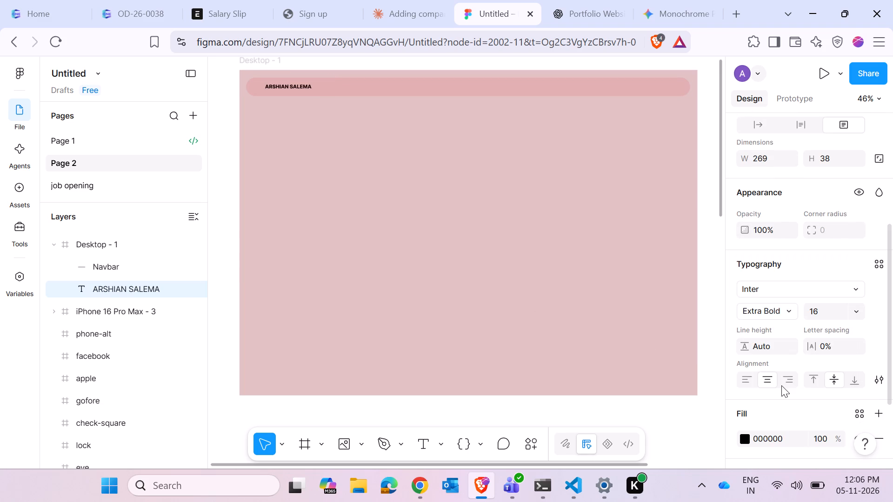
Change the font of the name text to Inria Serif.
{"action": "left_click", "coordinate": [781, 293]}
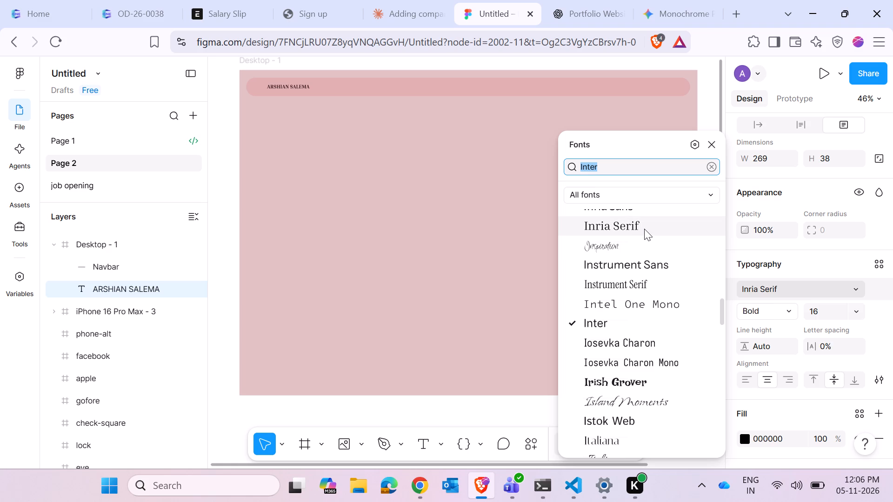
{"action": "left_click", "coordinate": [644, 229]}
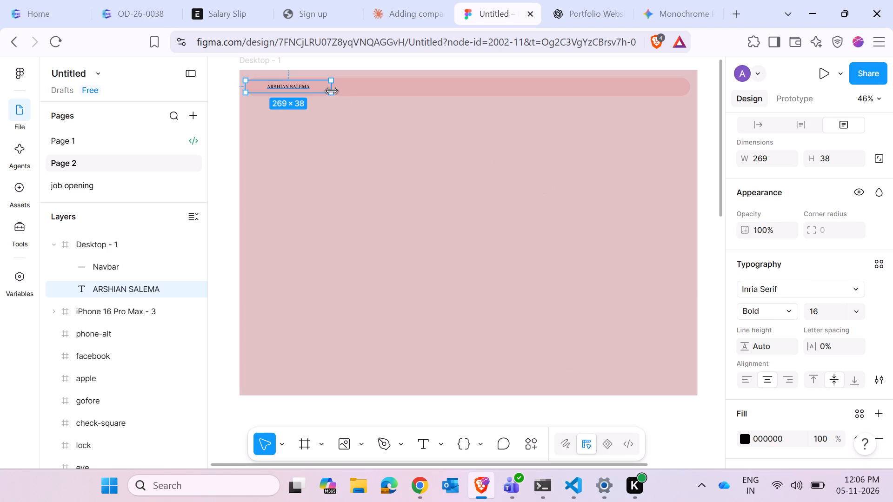
Increase the font size of the name text to 21.
{"action": "left_click", "coordinate": [835, 312]}
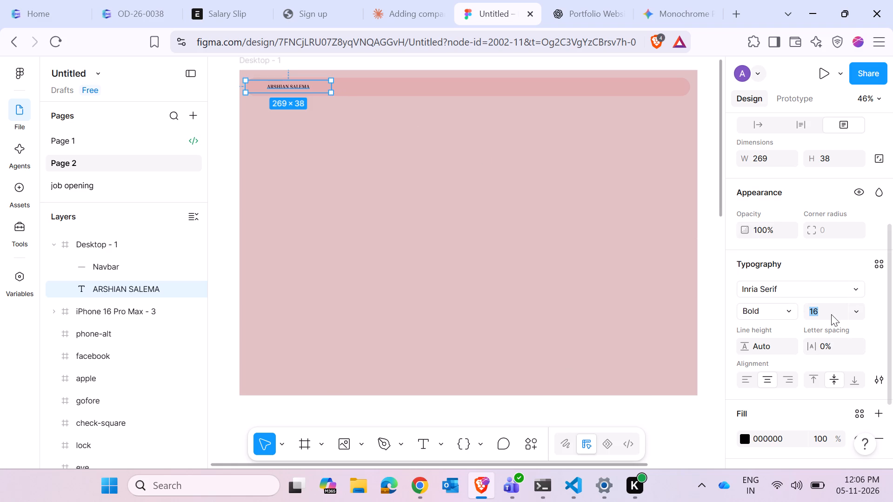
{"action": "key", "text": "Up"}
{"action": "key", "text": "Up"}
{"action": "key", "text": "Up"}
{"action": "key", "text": "Up"}
{"action": "key", "text": "Up"}
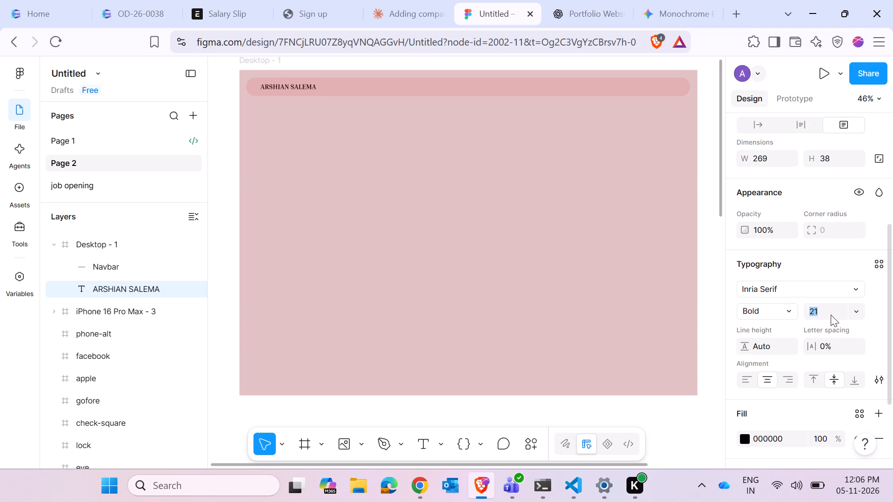
Increase the font size of the navbar's name text to 30.
{"action": "key", "text": "Up"}
{"action": "key", "text": "Up"}
{"action": "key", "text": "Up"}
{"action": "key", "text": "Up"}
{"action": "key", "text": "Up"}
{"action": "key", "text": "Up"}
{"action": "key", "text": "Up"}
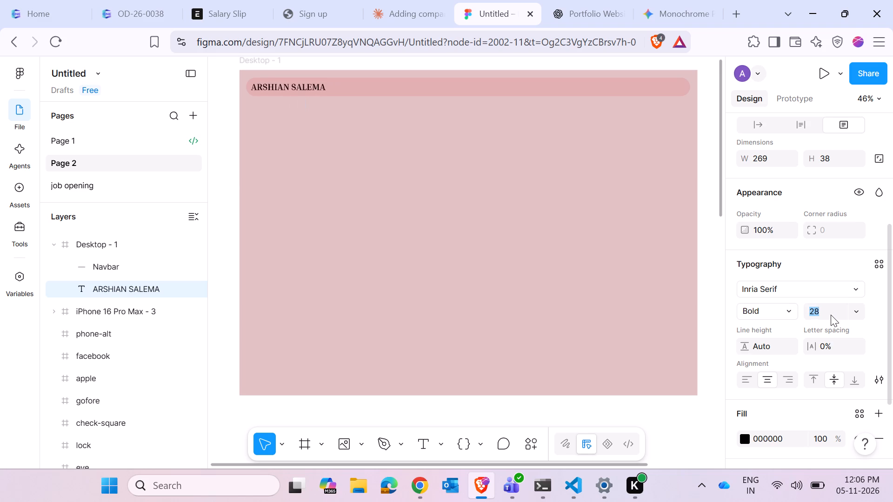
{"action": "key", "text": "Up"}
{"action": "key", "text": "Right"}
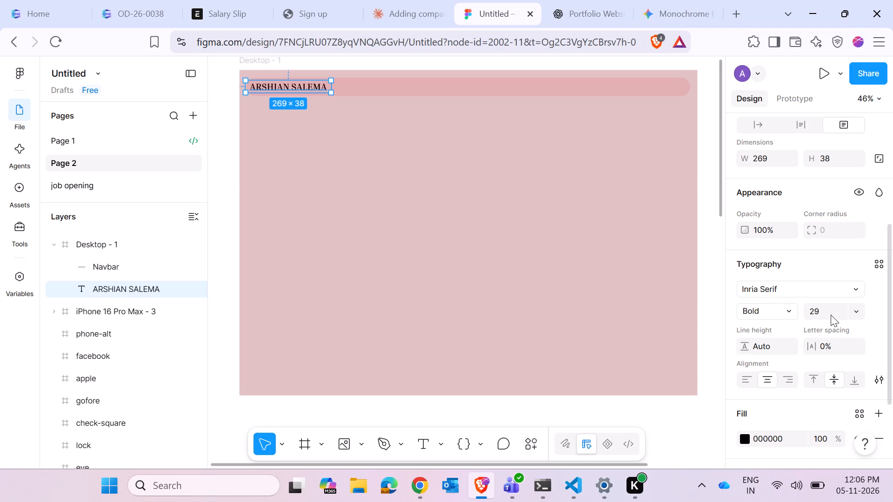
{"action": "key", "text": "Up"}
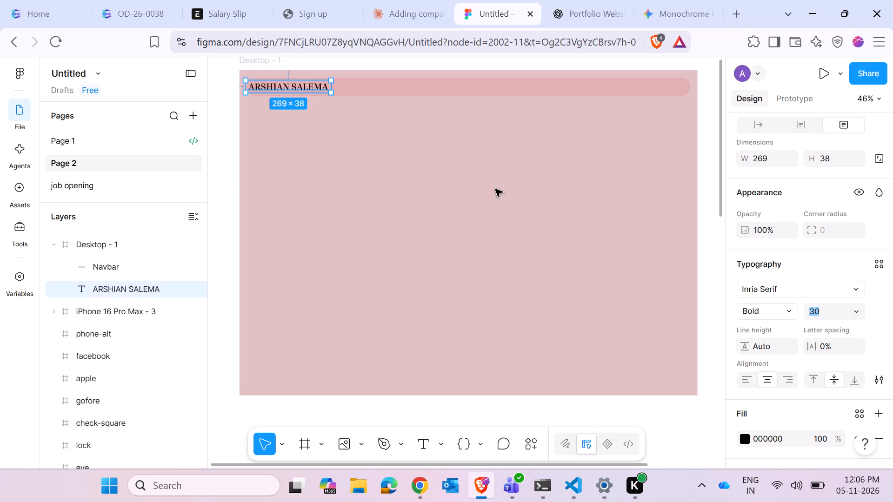
Nudge the name text inward from the navbar's rounded start, keeping it vertically centred in the bar, and deselect it.
{"action": "left_click", "coordinate": [297, 88]}
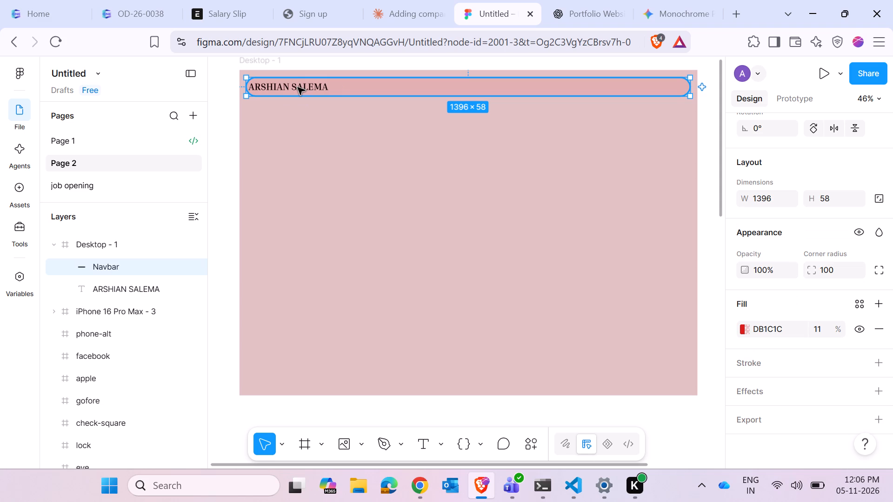
{"action": "left_click", "coordinate": [153, 284]}
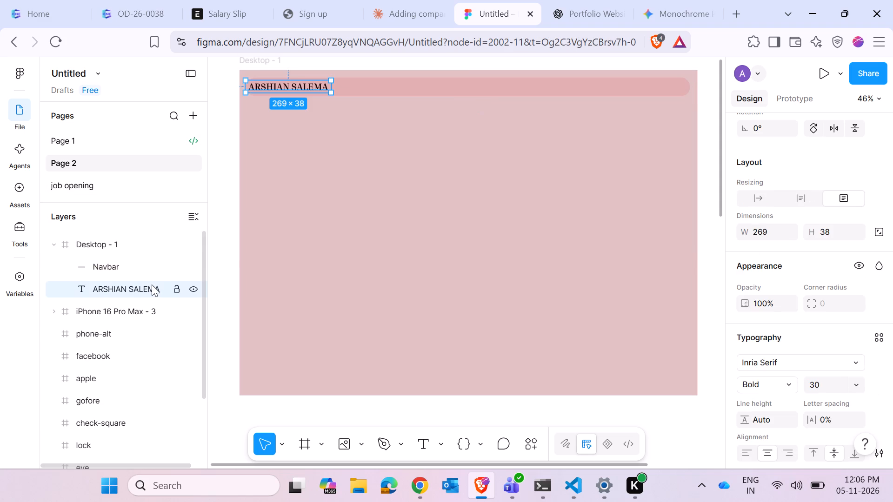
{"action": "key", "text": "Right"}
{"action": "key", "text": "Right"}
{"action": "key", "text": "Right"}
{"action": "key", "text": "Right"}
{"action": "key", "text": "Right"}
{"action": "key", "text": "Right"}
{"action": "key", "text": "Right"}
{"action": "key", "text": "Right"}
{"action": "key", "text": "Up"}
{"action": "key", "text": "Up"}
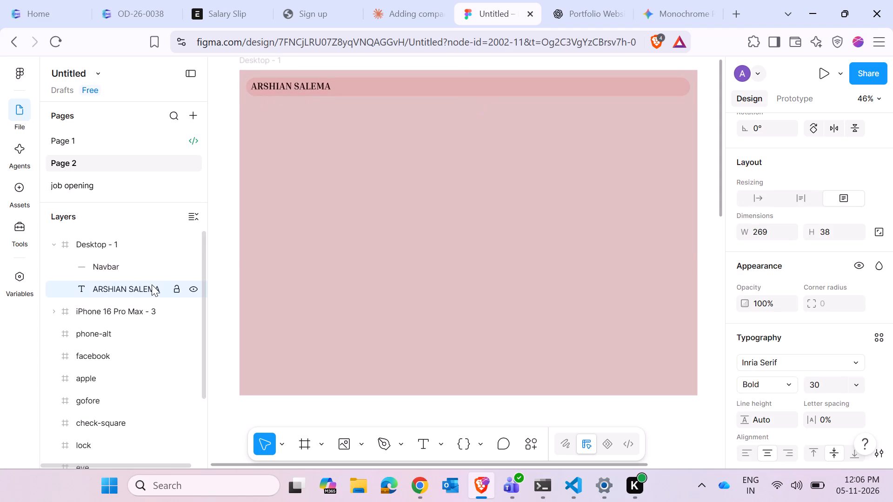
{"action": "key", "text": "Right"}
{"action": "key", "text": "Right"}
{"action": "key", "text": "Right"}
{"action": "key", "text": "Right"}
{"action": "key", "text": "Right"}
{"action": "key", "text": "Right"}
{"action": "key", "text": "Up"}
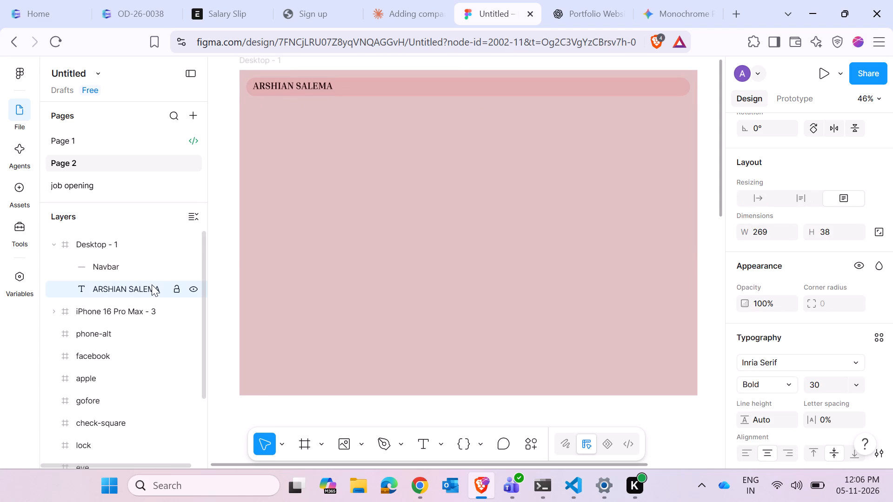
{"action": "key", "text": "Right"}
{"action": "key", "text": "Down"}
{"action": "key", "text": "Down"}
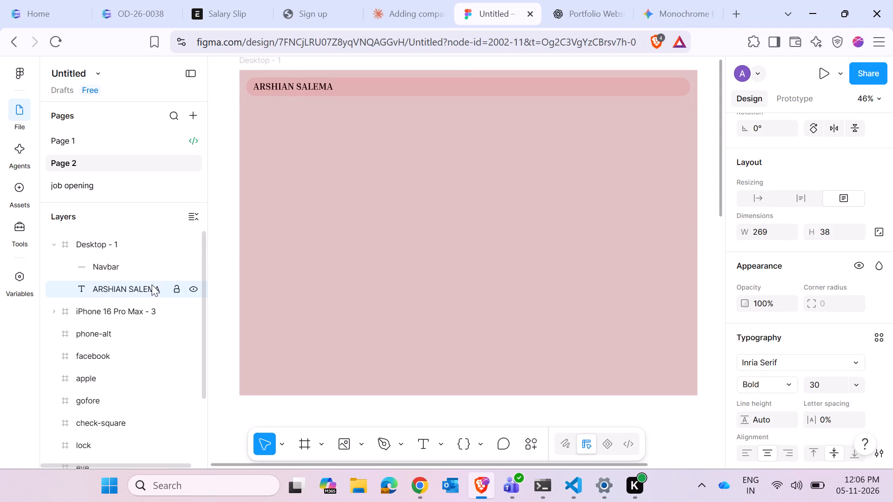
{"action": "left_click", "coordinate": [361, 252]}
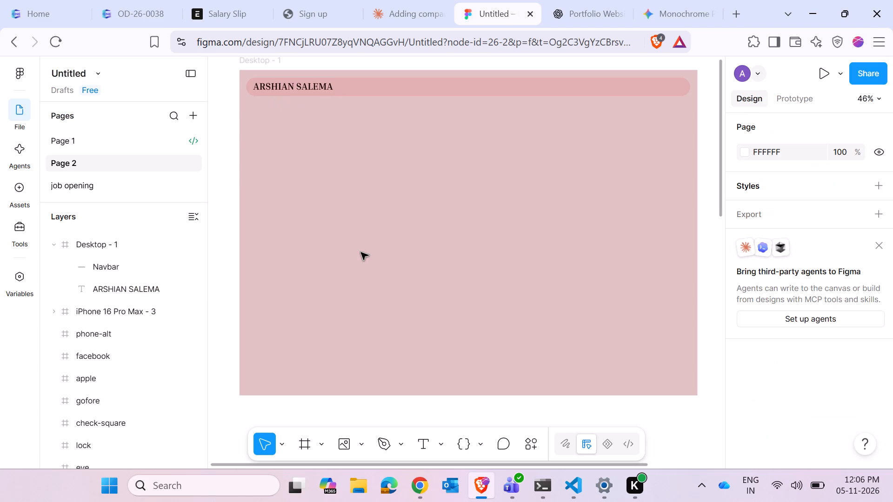
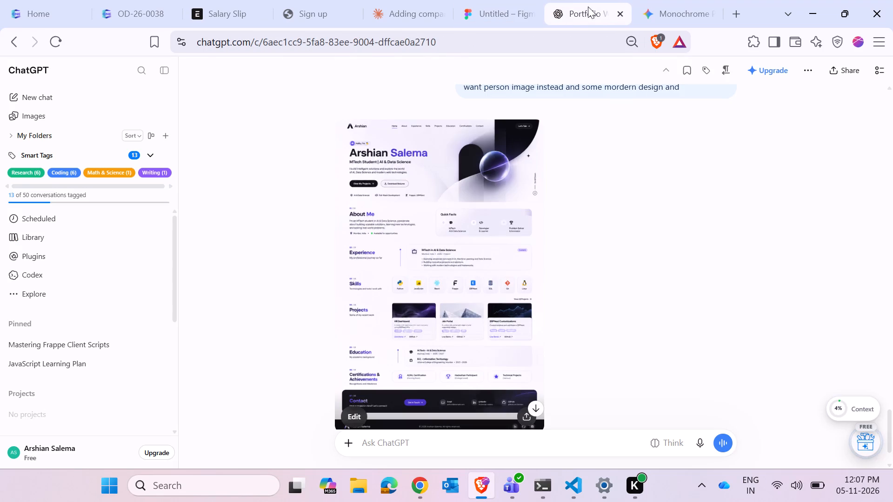
Return to the Untitled design file in Figma.
{"action": "left_click", "coordinate": [516, 0]}
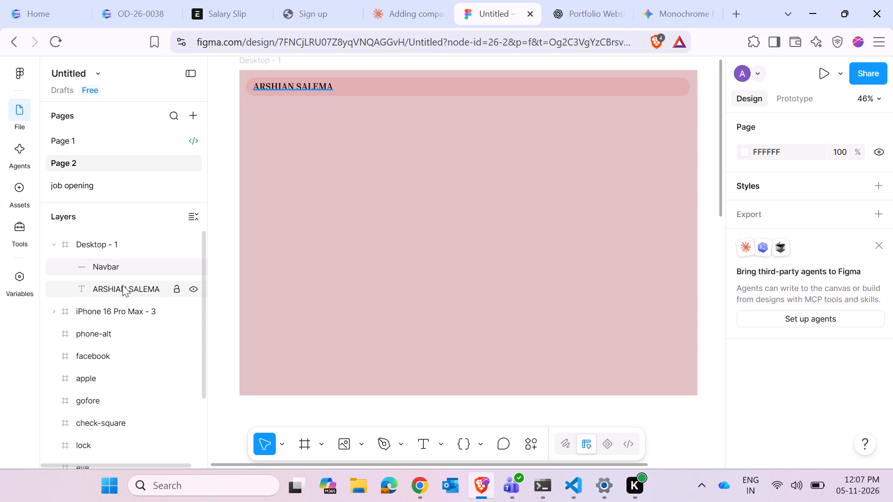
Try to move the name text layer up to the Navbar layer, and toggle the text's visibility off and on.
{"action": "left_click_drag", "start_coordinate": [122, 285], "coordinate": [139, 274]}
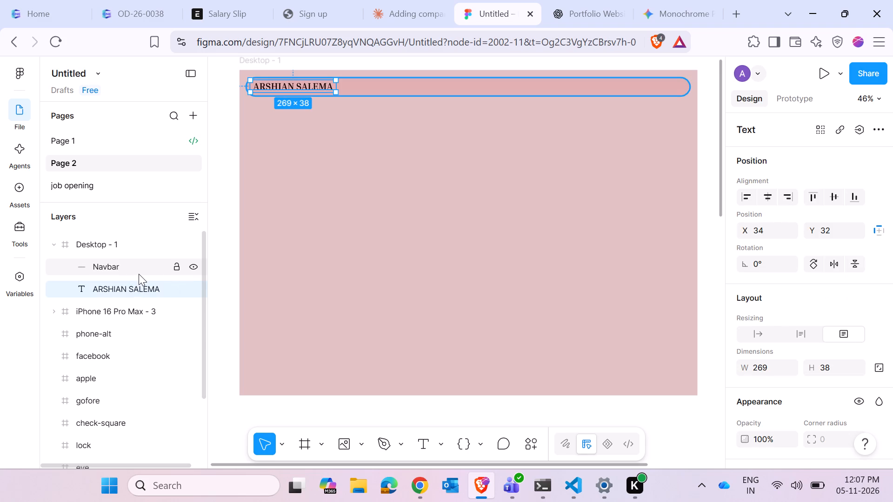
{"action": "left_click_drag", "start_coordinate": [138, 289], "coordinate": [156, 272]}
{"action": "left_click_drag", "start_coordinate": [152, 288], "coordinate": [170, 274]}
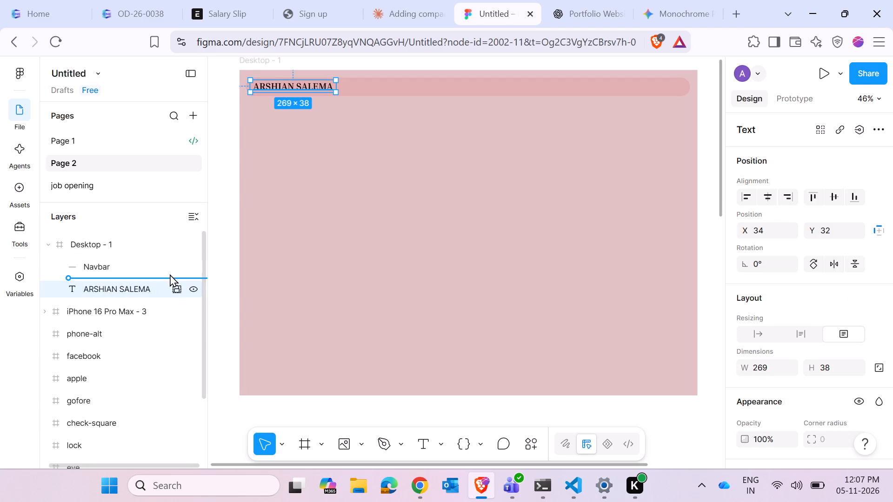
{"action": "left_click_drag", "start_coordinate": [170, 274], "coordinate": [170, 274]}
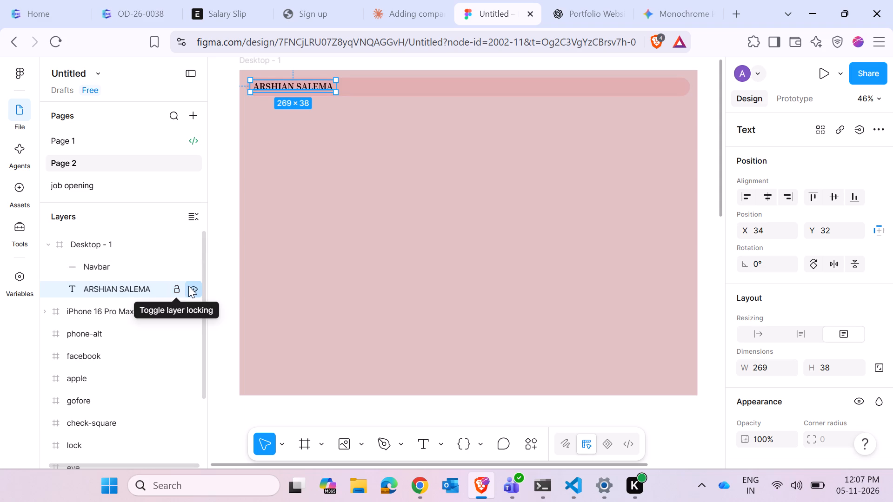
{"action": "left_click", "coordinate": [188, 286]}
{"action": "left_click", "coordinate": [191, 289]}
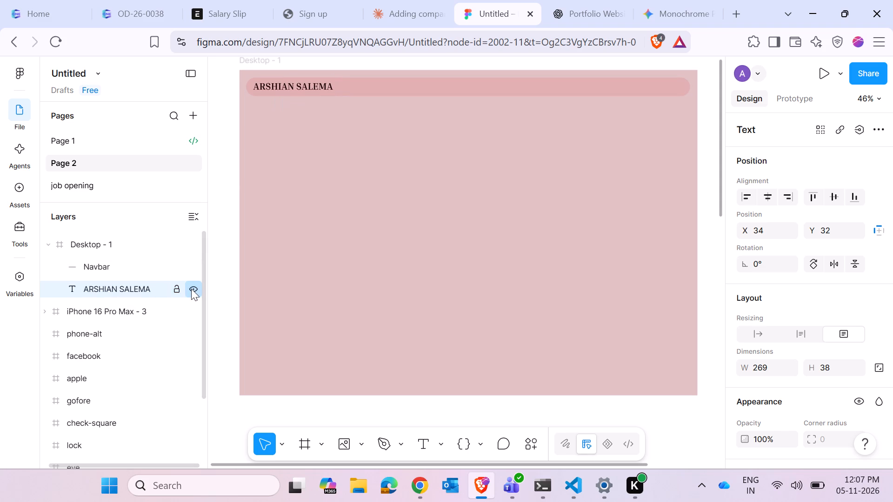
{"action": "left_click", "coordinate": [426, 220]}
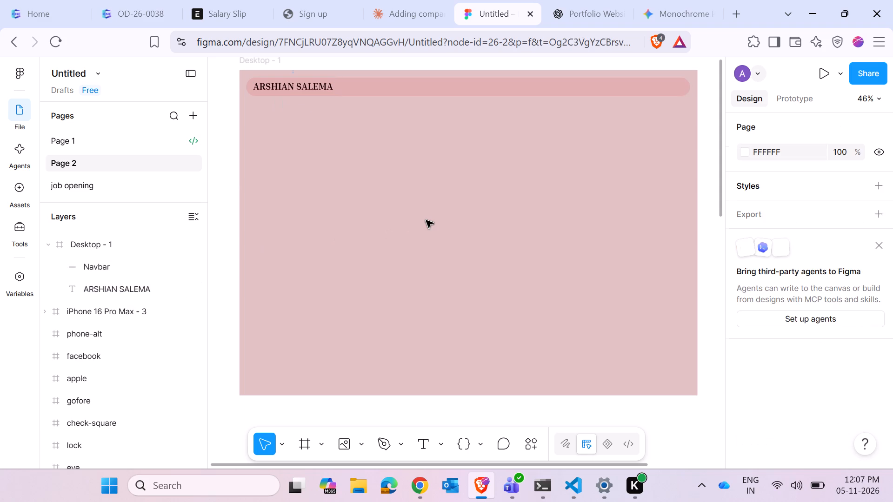
Add a text box of about 101 × 33 reading "Home" in the desktop frame below the navbar.
{"action": "left_click", "coordinate": [418, 439]}
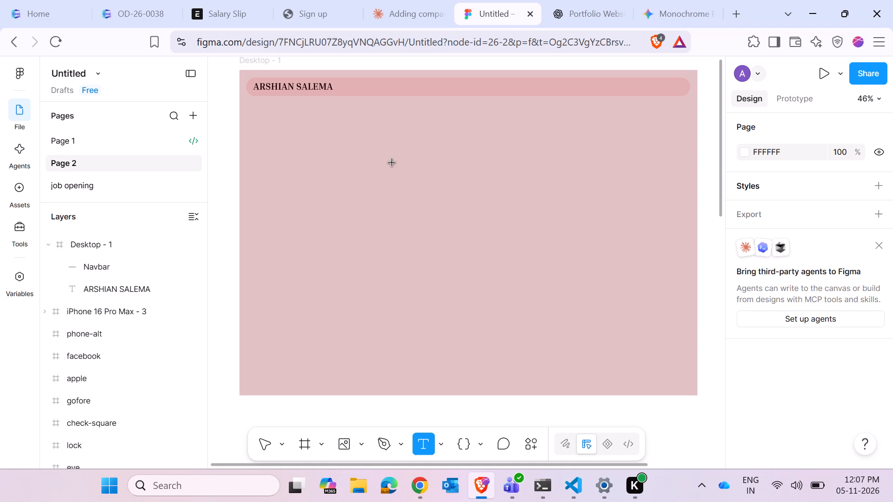
{"action": "left_click_drag", "start_coordinate": [377, 158], "coordinate": [414, 167]}
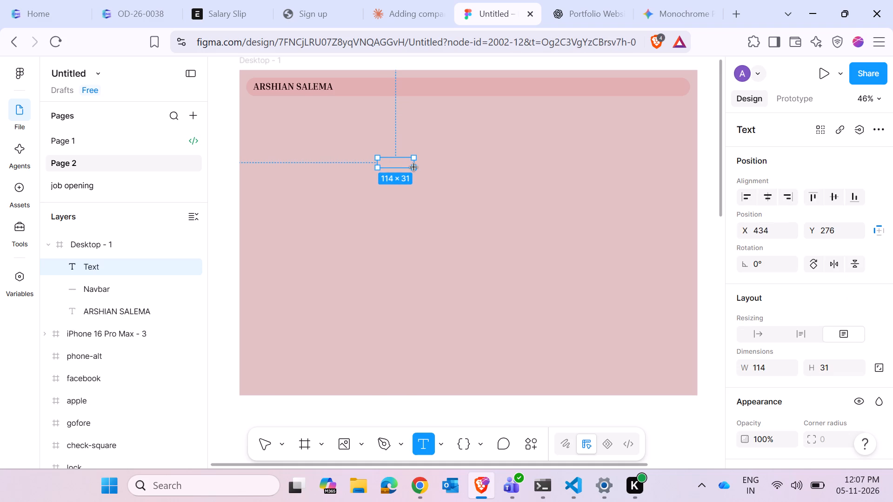
{"action": "left_click_drag", "start_coordinate": [414, 167], "coordinate": [410, 168]}
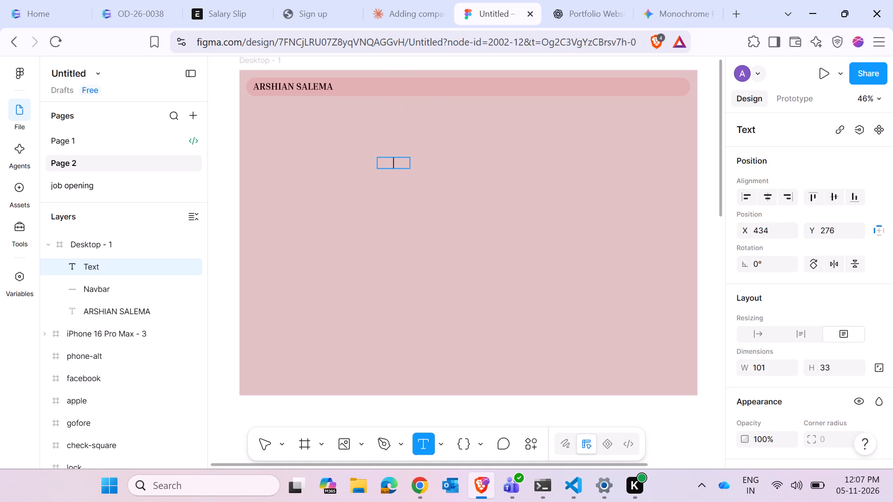
{"action": "type", "text": "Home"}
{"action": "left_click", "coordinate": [415, 184]}
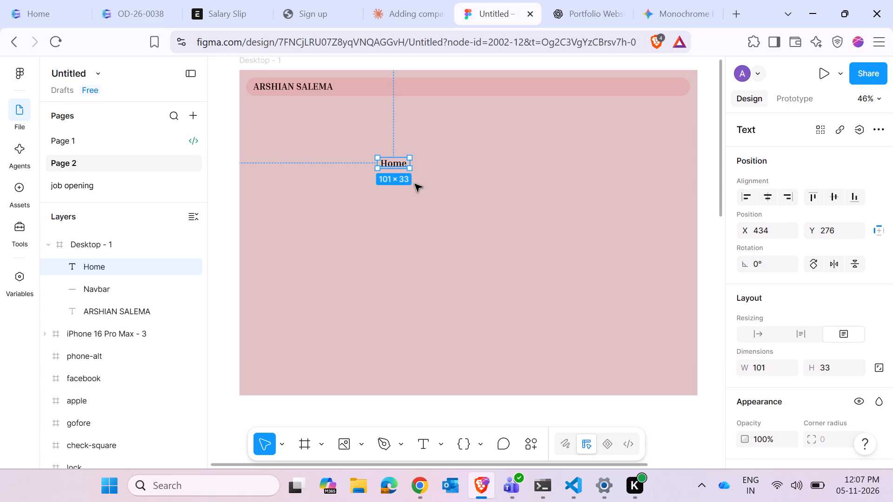
Duplicate the Home text four times along the same line, making an evenly spaced row of five labels with 35 px gaps.
{"action": "left_click_drag", "start_coordinate": [400, 162], "coordinate": [428, 170], "text": "alt"}
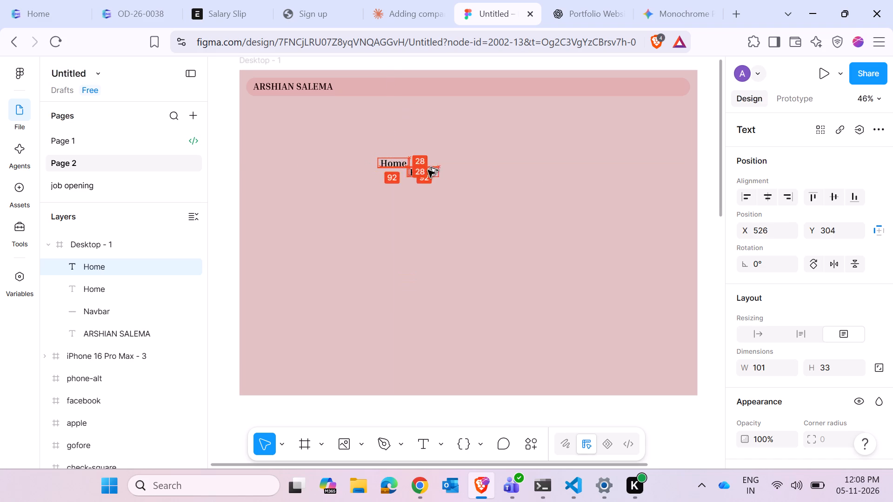
{"action": "left_click_drag", "start_coordinate": [428, 170], "coordinate": [443, 162], "text": "alt"}
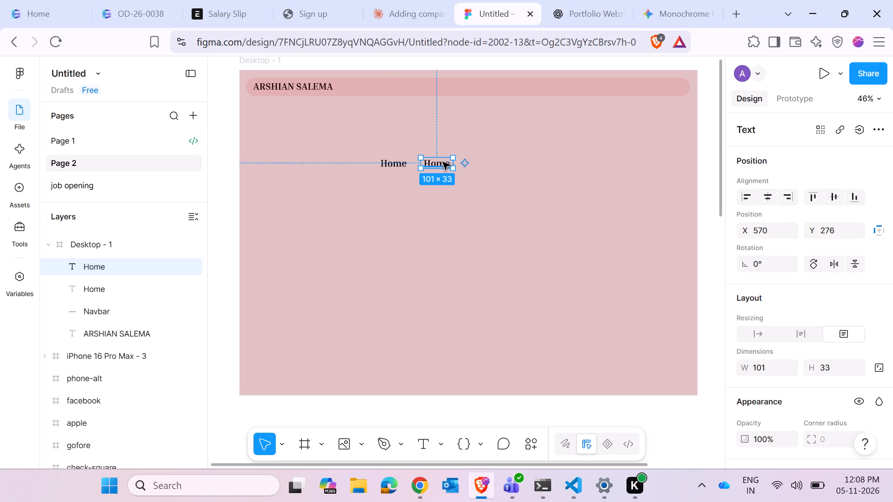
{"action": "left_click_drag", "start_coordinate": [443, 163], "coordinate": [486, 163], "text": "alt"}
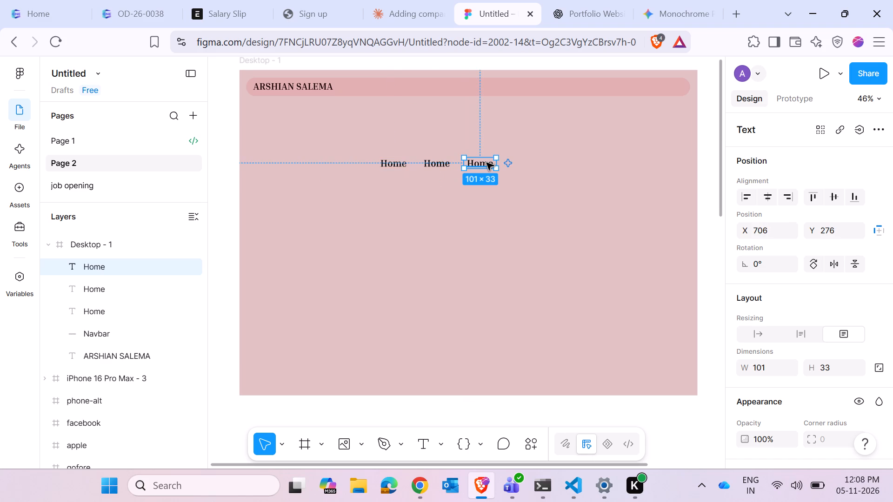
{"action": "left_click_drag", "start_coordinate": [486, 163], "coordinate": [529, 163], "text": "alt"}
{"action": "left_click_drag", "start_coordinate": [529, 163], "coordinate": [574, 163], "text": "alt"}
{"action": "left_click", "coordinate": [569, 213]}
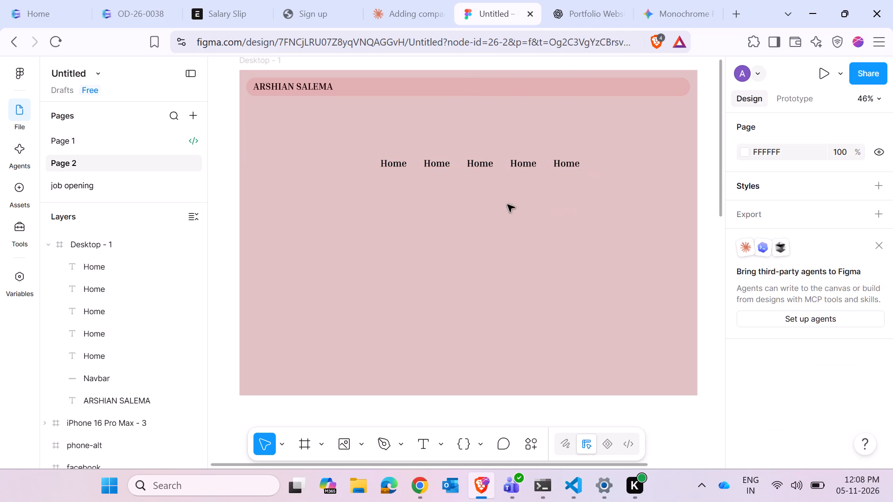
Select all five Home text layers and move them below the name text layer in the desktop frame's layer order.
{"action": "left_click", "coordinate": [438, 165]}
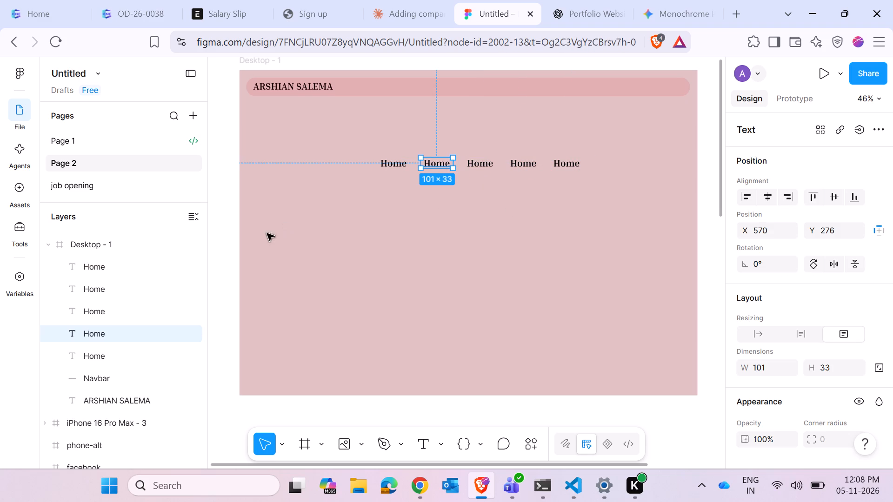
{"action": "scroll", "coordinate": [119, 312], "scroll_direction": "up", "scroll_amount": 1}
{"action": "scroll", "coordinate": [114, 320], "scroll_direction": "down", "scroll_amount": 1}
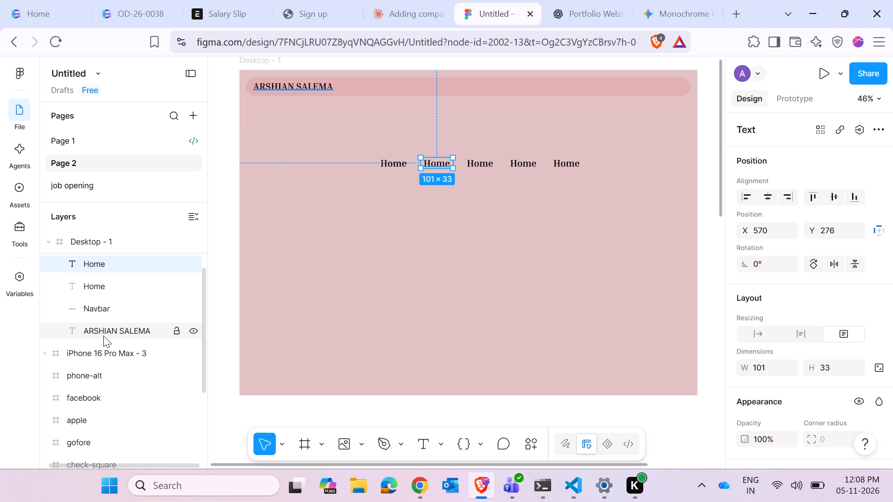
{"action": "scroll", "coordinate": [100, 335], "scroll_direction": "up", "scroll_amount": 2}
{"action": "left_click", "coordinate": [114, 262], "text": "ctrl"}
{"action": "left_click", "coordinate": [108, 284], "text": "ctrl"}
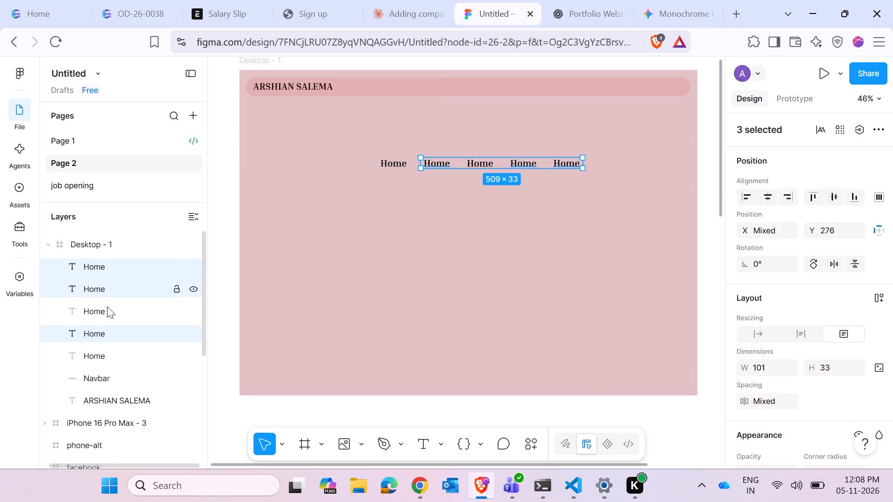
{"action": "left_click", "coordinate": [107, 311], "text": "ctrl"}
{"action": "left_click", "coordinate": [107, 348], "text": "ctrl"}
{"action": "left_click_drag", "start_coordinate": [113, 308], "coordinate": [120, 388]}
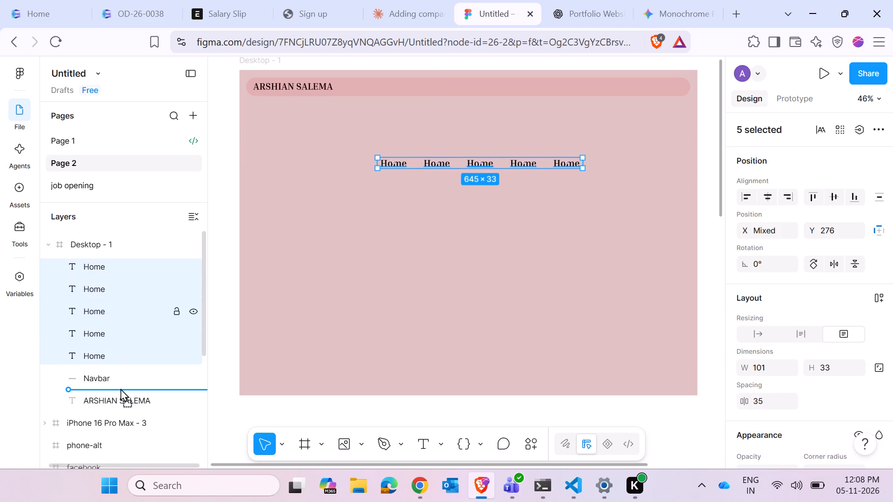
{"action": "left_click_drag", "start_coordinate": [120, 388], "coordinate": [124, 405]}
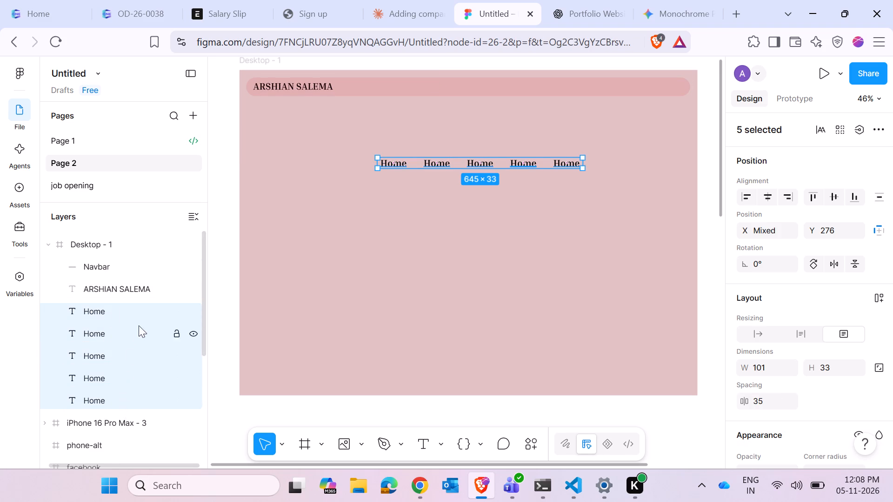
Reorder the five Home text layers so their layer order follows their first-to-last order along the row on the canvas.
{"action": "left_click", "coordinate": [146, 315]}
{"action": "left_click", "coordinate": [137, 330]}
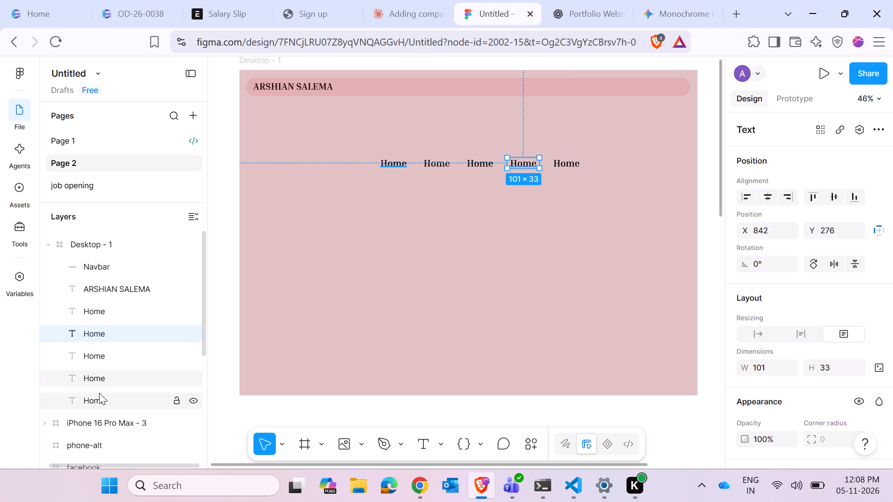
{"action": "left_click", "coordinate": [110, 313]}
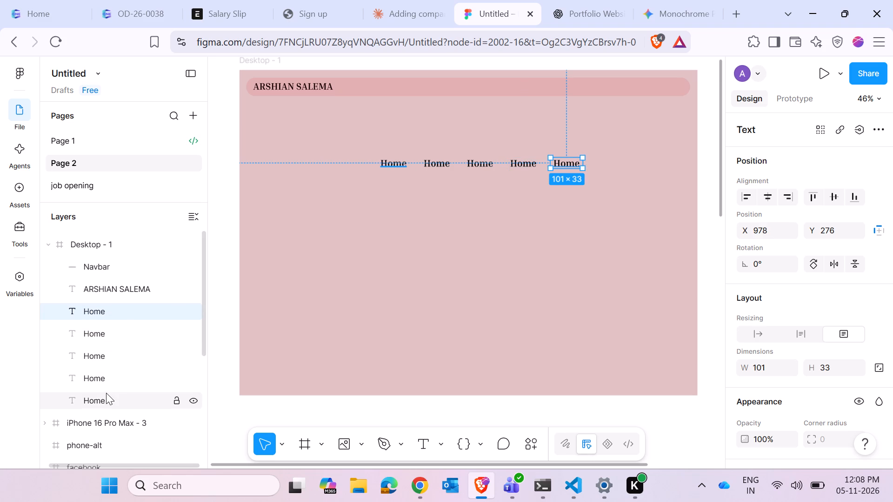
{"action": "left_click_drag", "start_coordinate": [106, 395], "coordinate": [106, 306]}
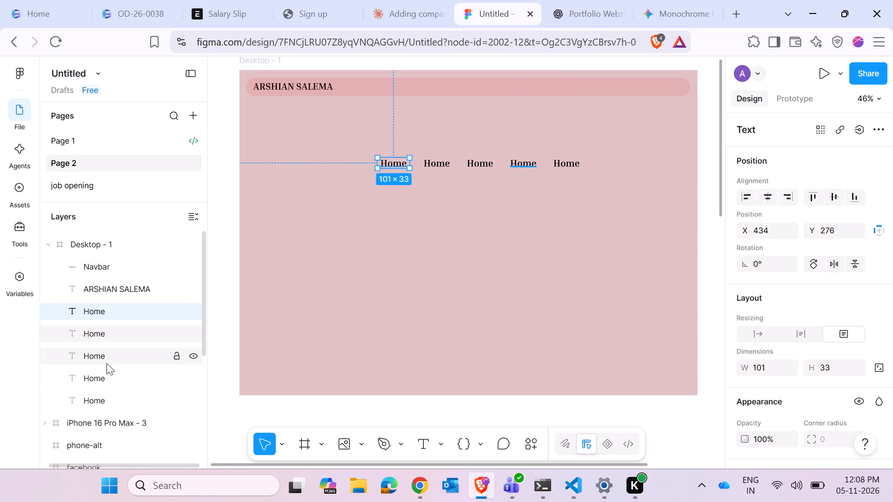
{"action": "left_click_drag", "start_coordinate": [110, 395], "coordinate": [114, 324]}
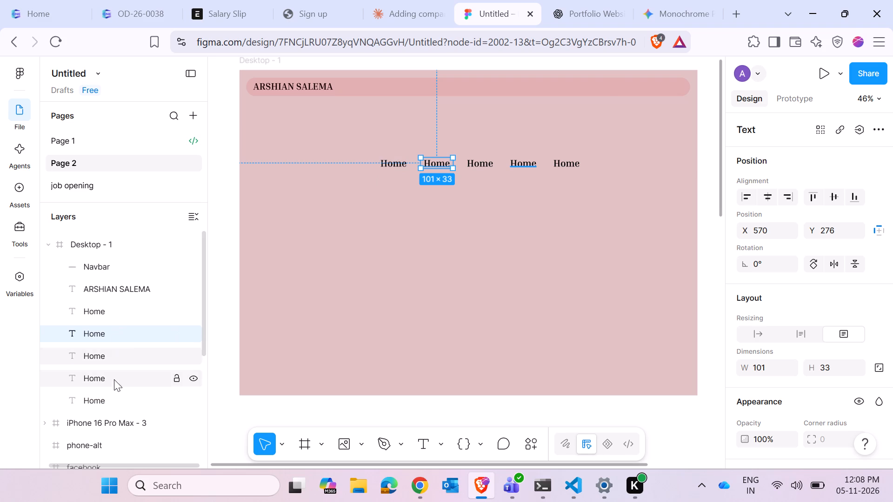
{"action": "left_click_drag", "start_coordinate": [115, 383], "coordinate": [119, 349]}
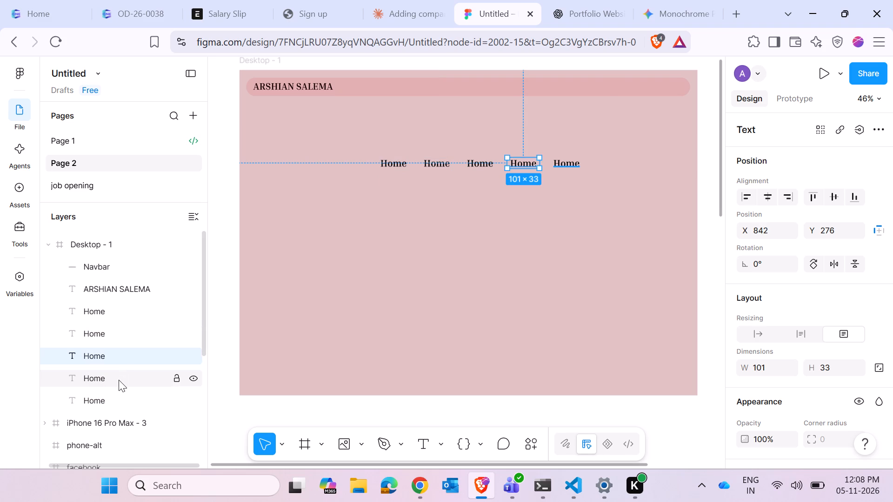
{"action": "left_click_drag", "start_coordinate": [119, 396], "coordinate": [118, 372]}
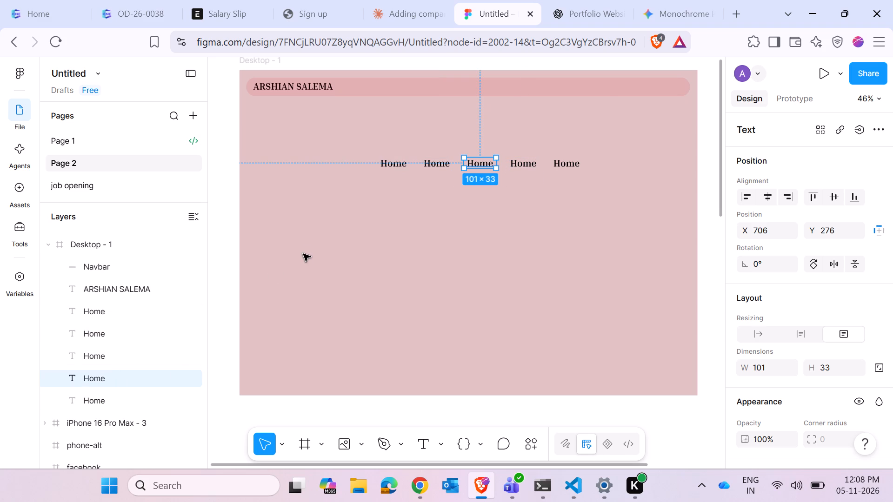
{"action": "left_click", "coordinate": [109, 315]}
{"action": "left_click", "coordinate": [107, 336]}
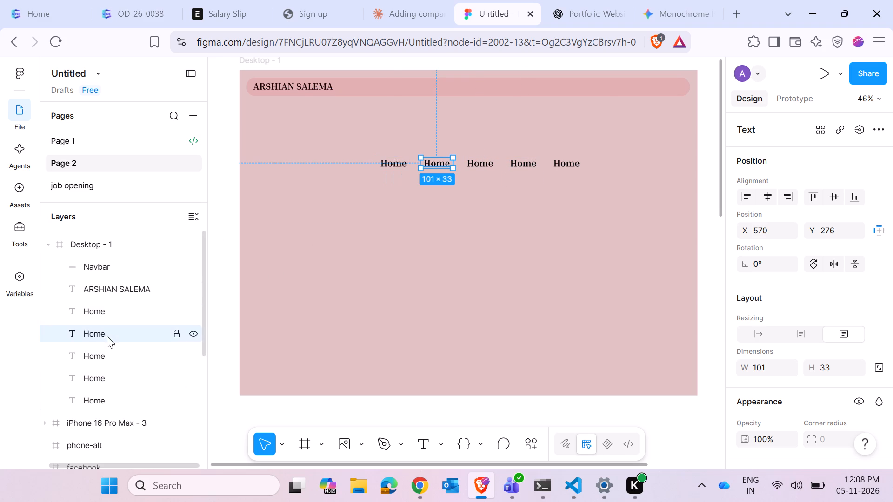
{"action": "left_click", "coordinate": [107, 357]}
{"action": "left_click_drag", "start_coordinate": [116, 359], "coordinate": [118, 383]}
{"action": "left_click", "coordinate": [117, 376]}
{"action": "left_click", "coordinate": [119, 362]}
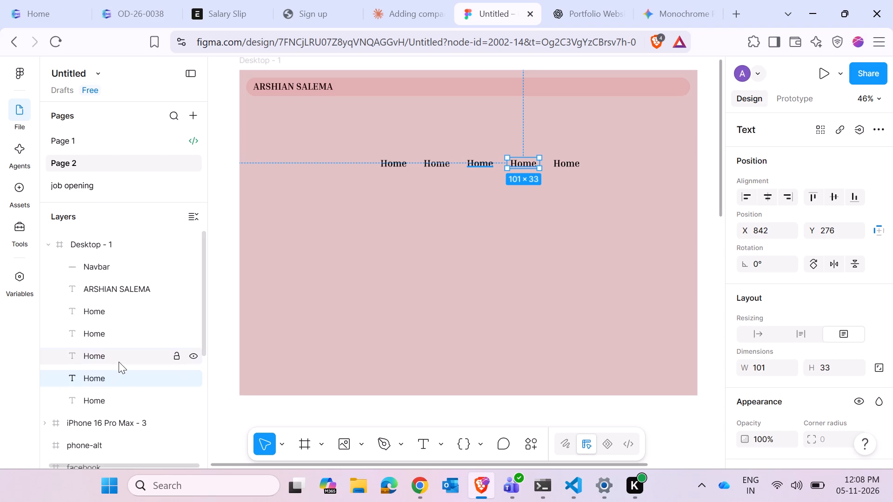
{"action": "left_click", "coordinate": [105, 403]}
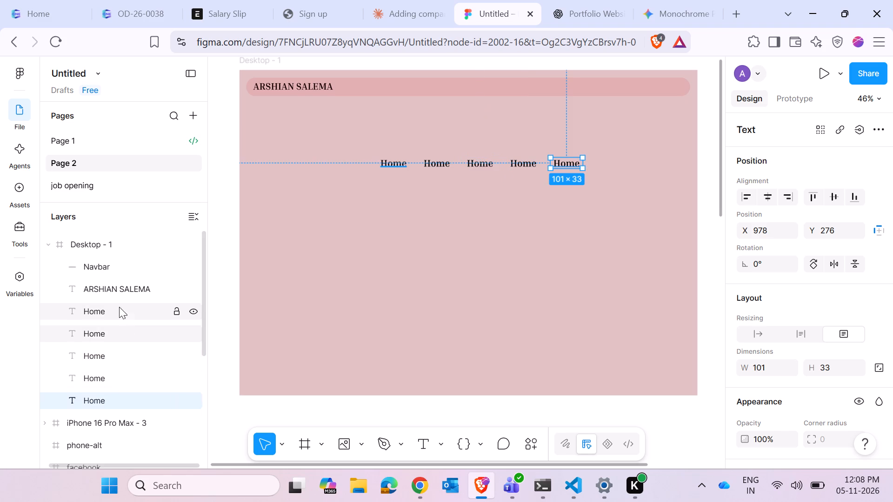
{"action": "left_click", "coordinate": [111, 308]}
{"action": "left_click", "coordinate": [113, 336]}
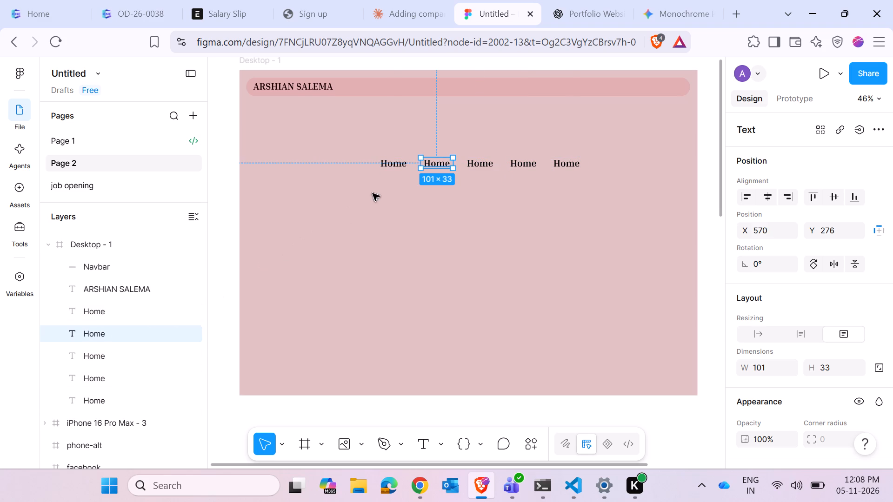
{"action": "double_click", "coordinate": [442, 165]}
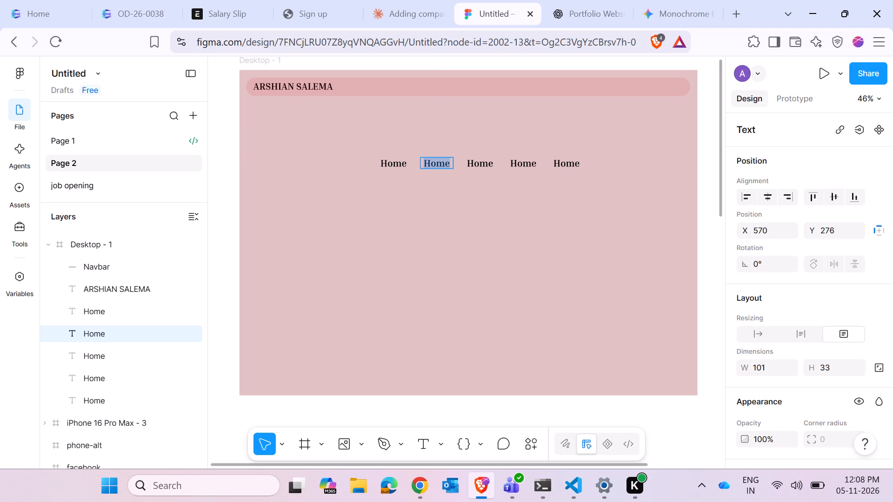
{"action": "key", "text": "shift+s"}
{"action": "key", "text": "BackSpace"}
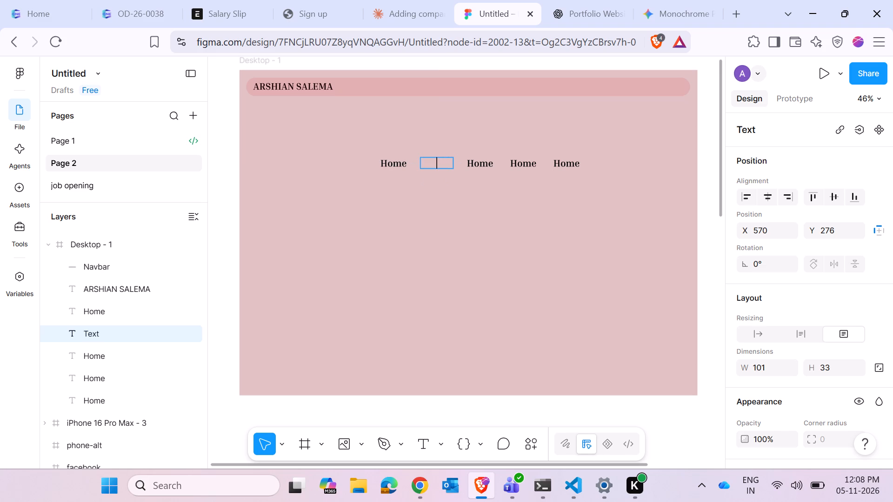
{"action": "key", "text": "shift+e"}
{"action": "type", "text": "xper"}
{"action": "type", "text": "inse"}
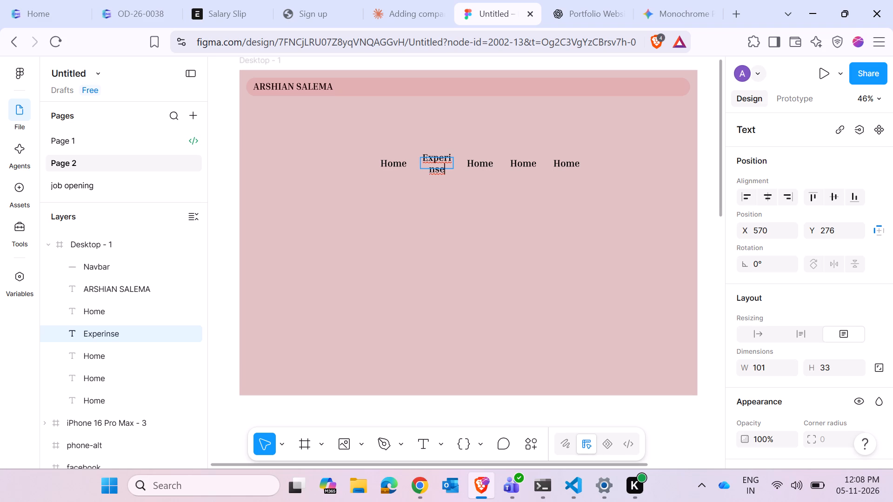
{"action": "key", "text": "BackSpace"}
{"action": "key", "text": "BackSpace"}
{"action": "key", "text": "BackSpace"}
{"action": "key", "text": "BackSpace"}
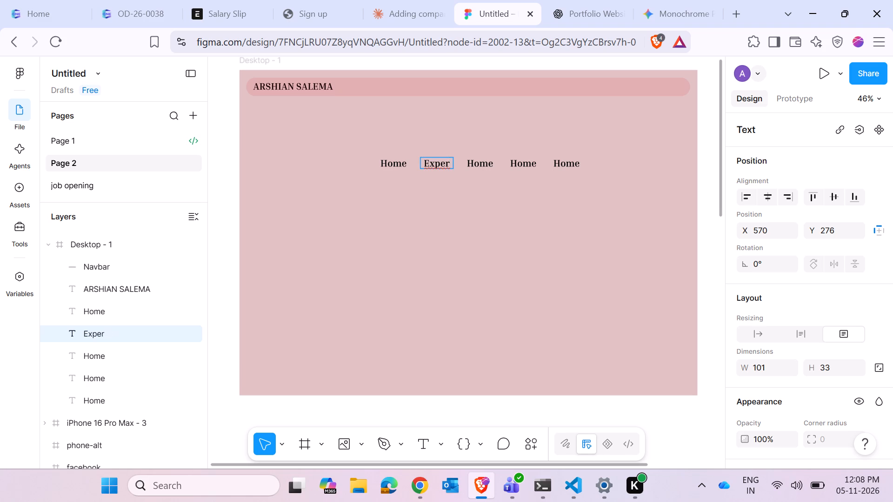
{"action": "type", "text": "ience"}
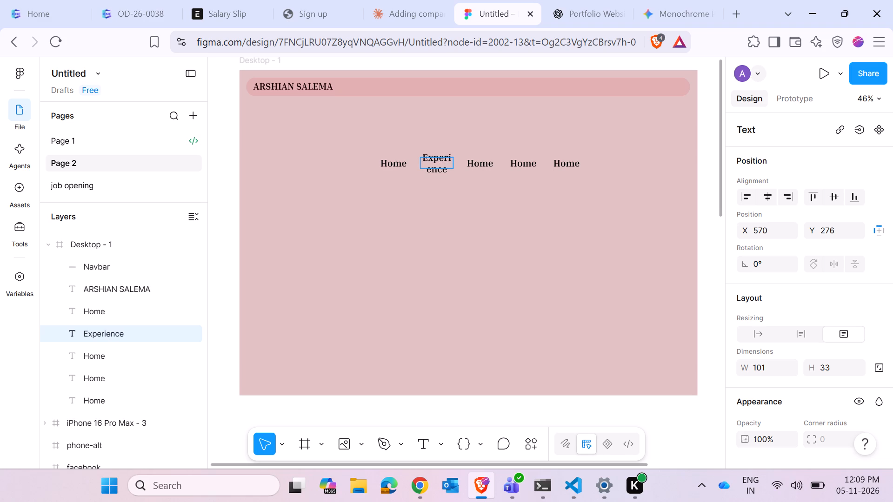
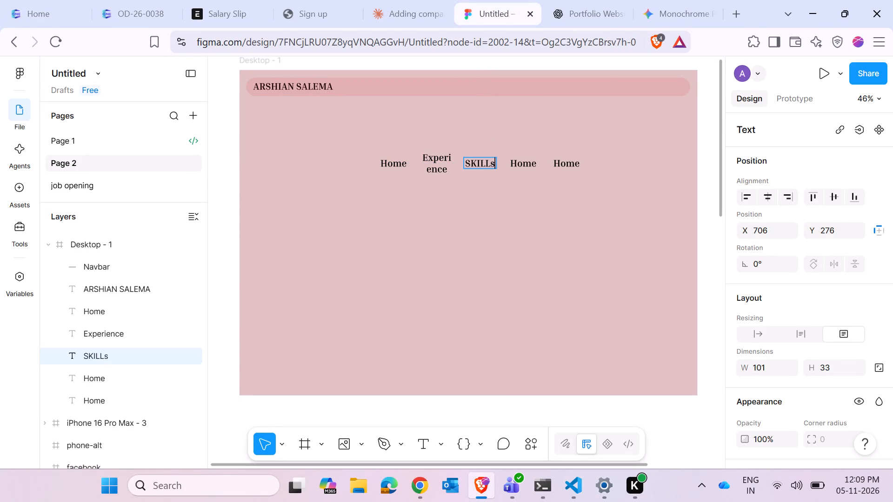
Correct the text of the third navigation label to "SKILLS" in capitals.
{"action": "key", "text": "BackSpace"}
{"action": "key", "text": "shift+s"}
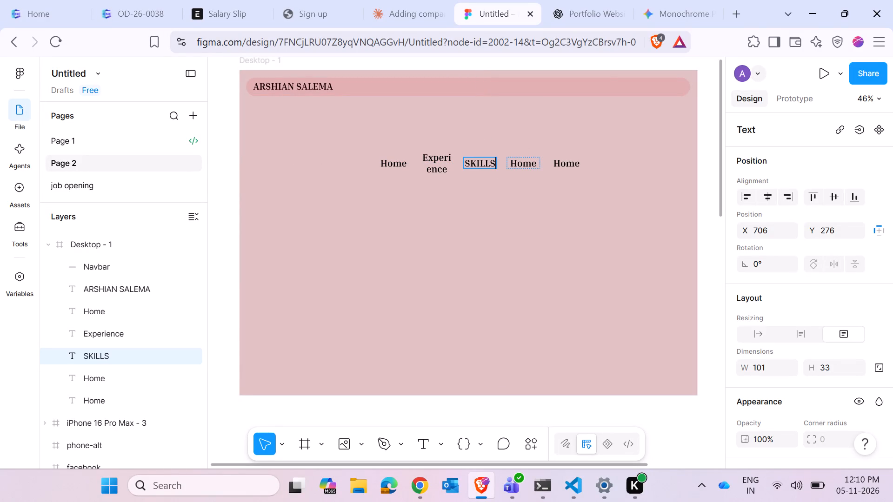
Change the text of the fourth label in the row to "EDUCATION".
{"action": "triple_click", "coordinate": [519, 163]}
{"action": "type", "text": "Pro"}
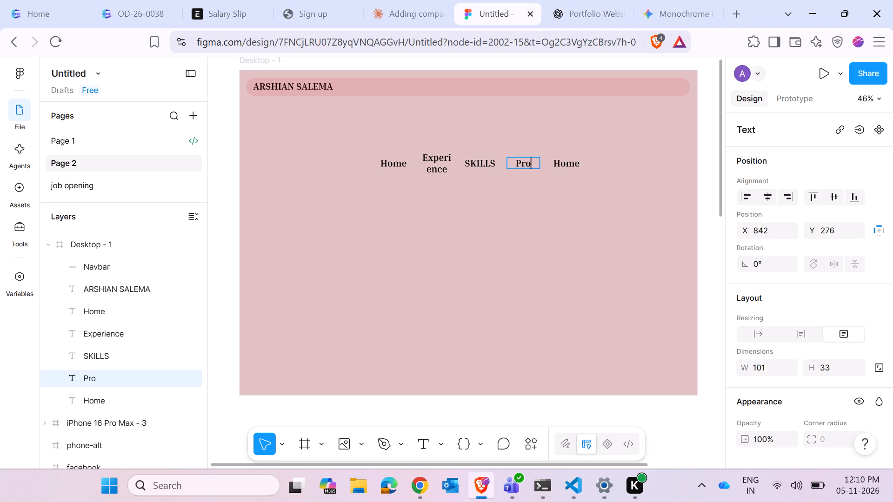
{"action": "key", "text": "BackSpace"}
{"action": "key", "text": "BackSpace"}
{"action": "key", "text": "BackSpace"}
{"action": "key", "text": "shift+e"}
{"action": "type", "text": "DUCATION"}
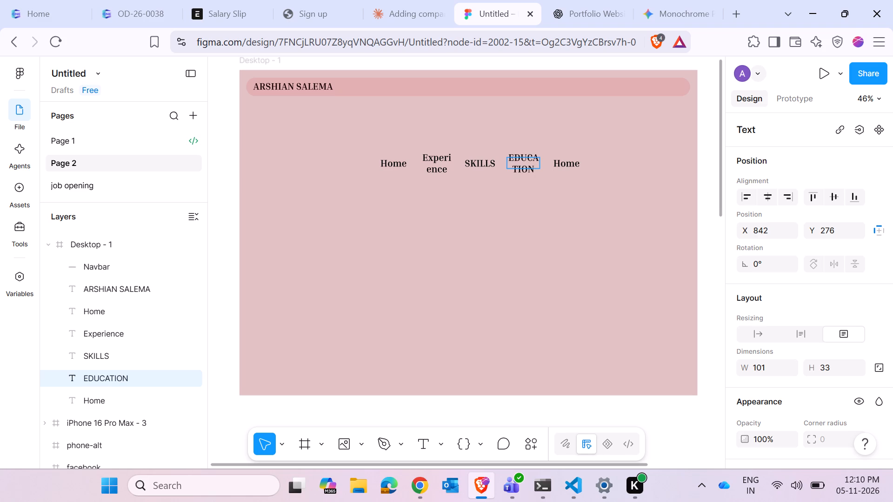
Change the text of the fifth and last Home label in the row to "PROJECTS".
{"action": "triple_click", "coordinate": [566, 161]}
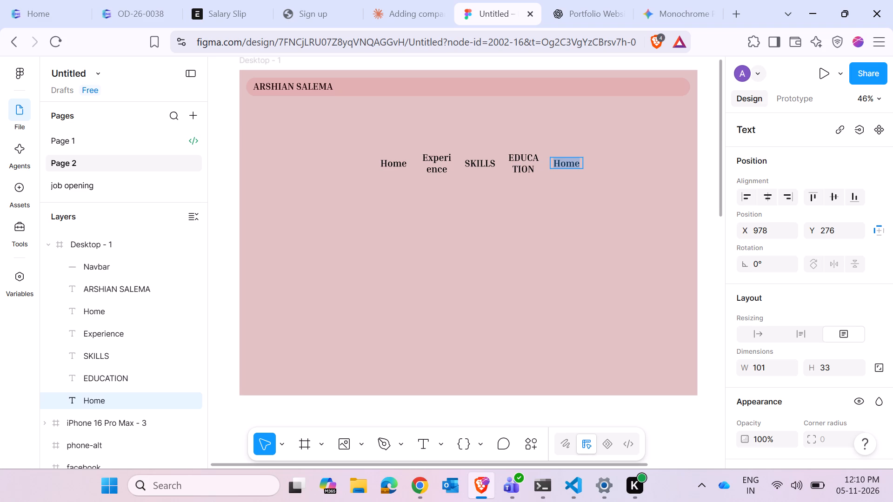
{"action": "type", "text": "PROJECTS"}
Retype the second label's text in capitals as "EXPERINCE".
{"action": "double_click", "coordinate": [434, 163]}
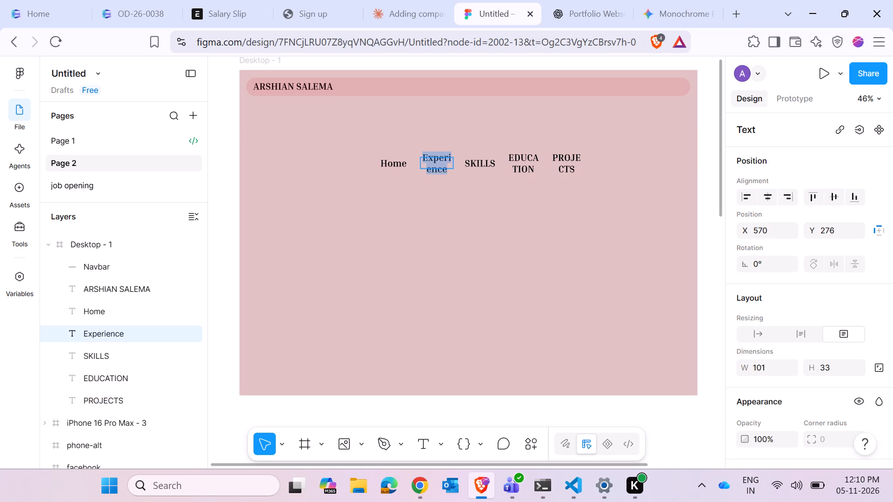
{"action": "type", "text": "EXPE"}
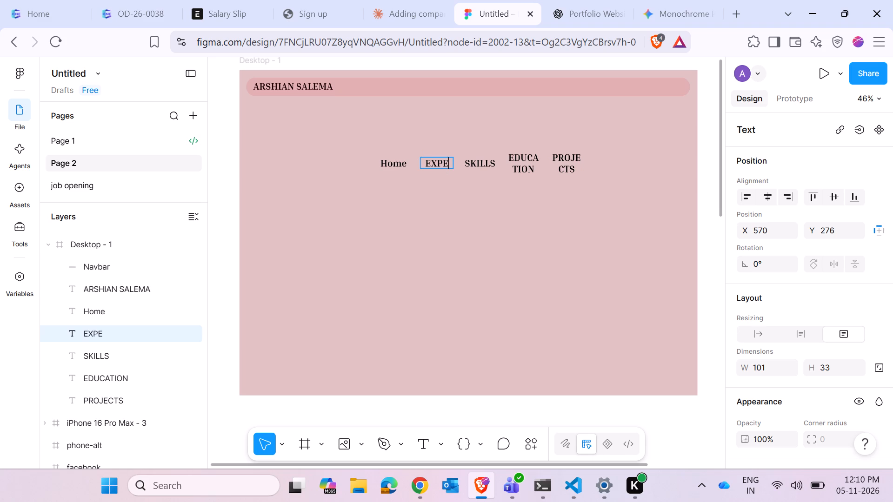
{"action": "key", "text": "shift+r"}
{"action": "type", "text": "inc"}
{"action": "key", "text": "BackSpace"}
{"action": "key", "text": "BackSpace"}
{"action": "key", "text": "BackSpace"}
{"action": "type", "text": "INCE"}
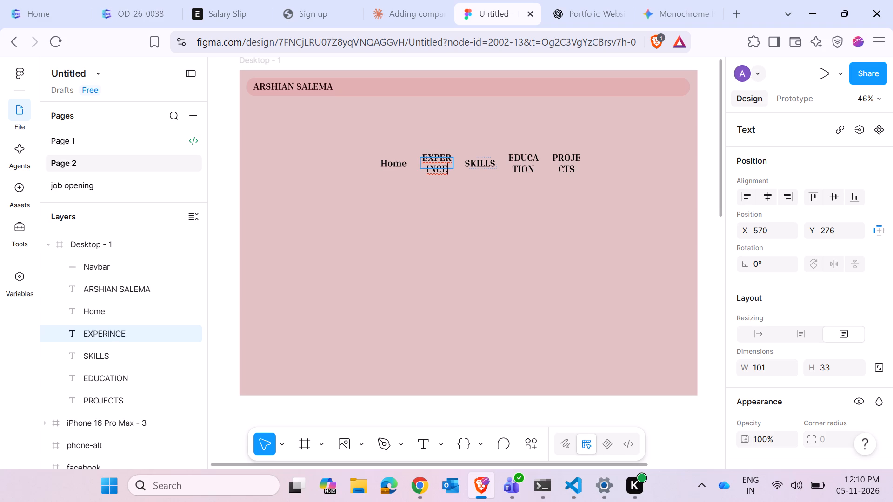
Retype the first label's text in capitals as "HOME".
{"action": "triple_click", "coordinate": [396, 166]}
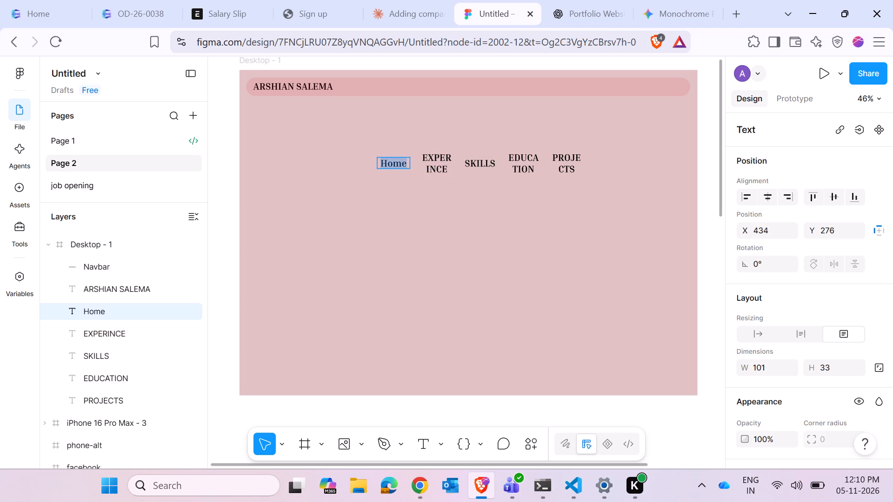
{"action": "type", "text": "HOME"}
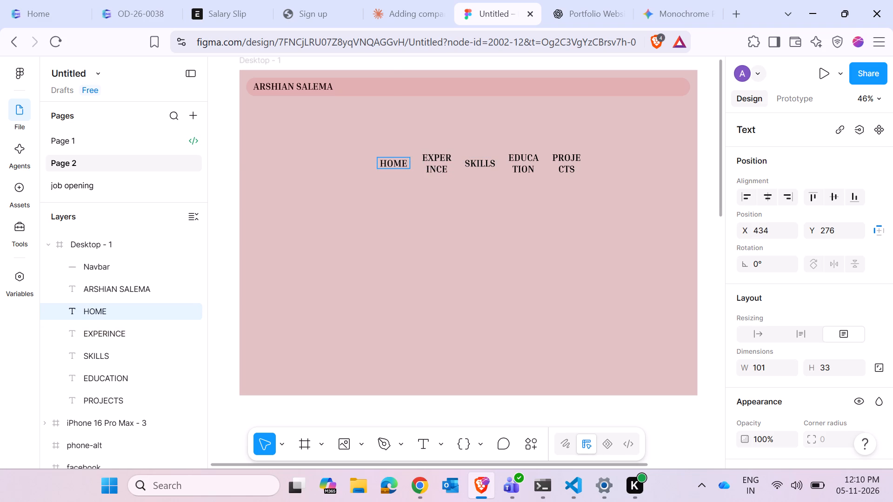
{"action": "left_click", "coordinate": [397, 174]}
Group the five navigation label text layers together.
{"action": "left_click_drag", "start_coordinate": [349, 136], "coordinate": [616, 189]}
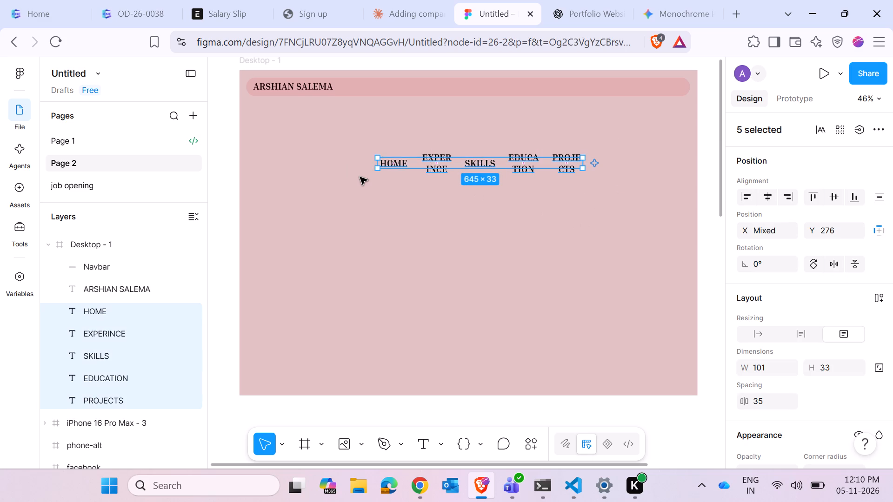
{"action": "key", "text": "ctrl+g"}
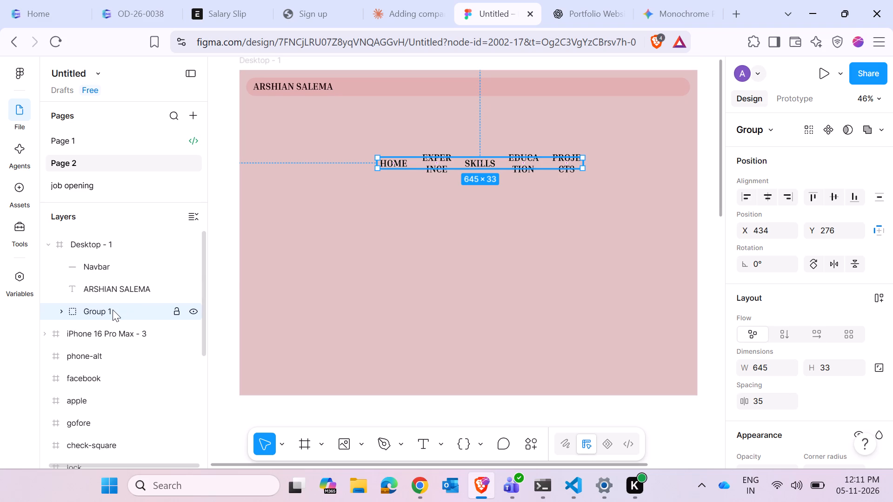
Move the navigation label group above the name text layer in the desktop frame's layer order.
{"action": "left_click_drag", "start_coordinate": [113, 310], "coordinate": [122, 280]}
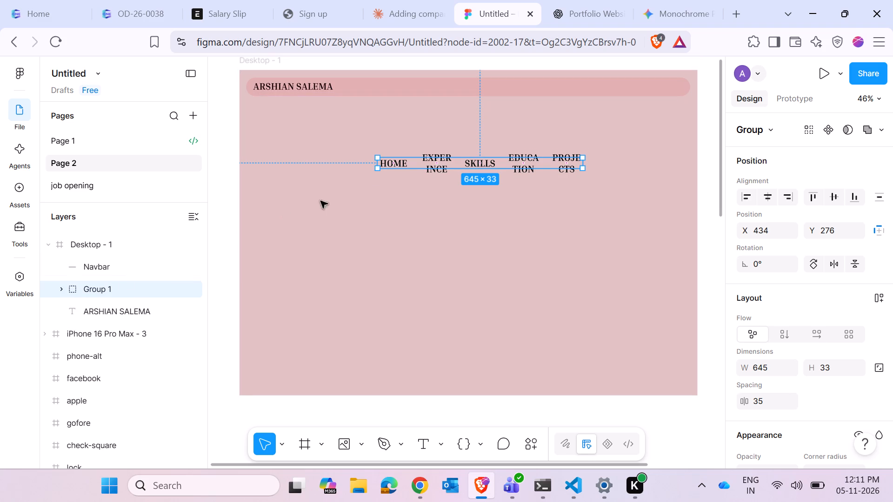
Move the navigation label group into the navbar beside the name logo, at X 398, Y 35.
{"action": "left_click_drag", "start_coordinate": [442, 163], "coordinate": [427, 86]}
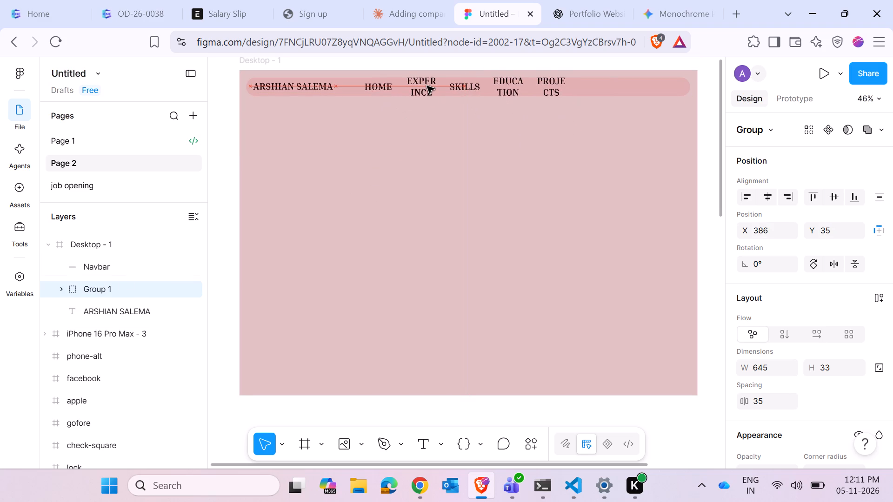
{"action": "left_click_drag", "start_coordinate": [427, 86], "coordinate": [433, 86]}
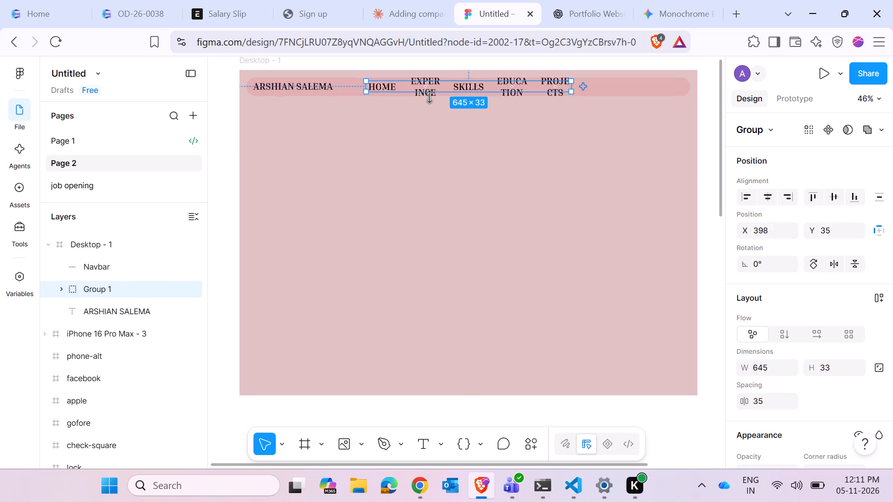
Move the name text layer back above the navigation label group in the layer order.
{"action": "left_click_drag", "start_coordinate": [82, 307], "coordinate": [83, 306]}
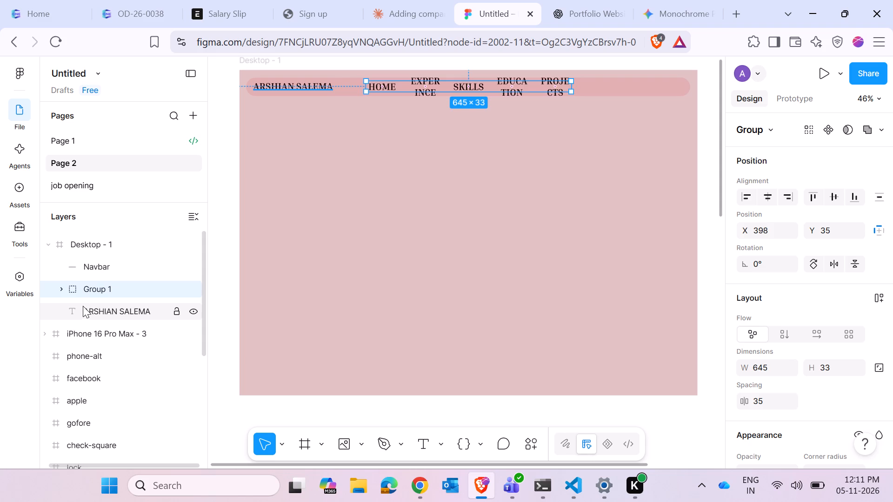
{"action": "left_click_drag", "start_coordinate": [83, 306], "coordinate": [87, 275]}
Widen the EXPERINCE label inside the group to a width of 167 so its text fits on one line.
{"action": "left_click", "coordinate": [60, 310]}
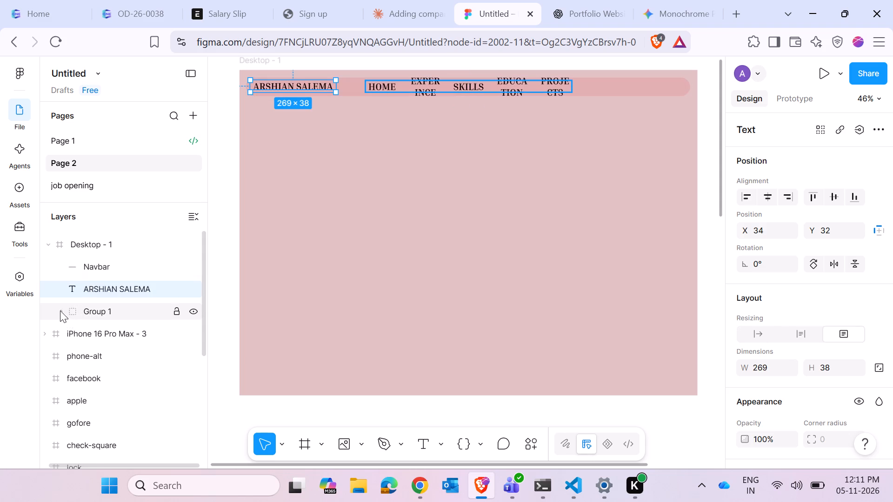
{"action": "left_click", "coordinate": [108, 330]}
{"action": "left_click", "coordinate": [125, 354]}
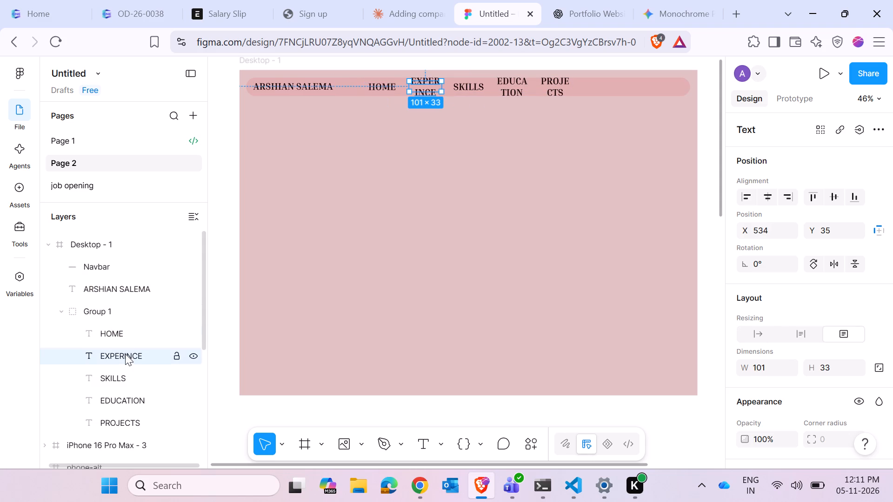
{"action": "left_click", "coordinate": [760, 369]}
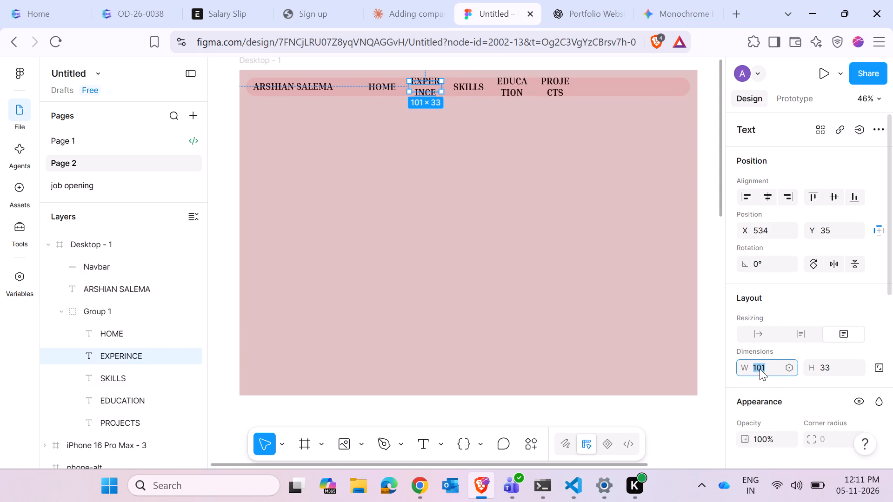
{"action": "key", "text": "Up"}
{"action": "key", "text": "Up"}
{"action": "key", "text": "Up"}
{"action": "key", "text": "Up"}
{"action": "key", "text": "Up"}
{"action": "key", "text": "Up"}
{"action": "key", "text": "Up"}
{"action": "key", "text": "Up"}
{"action": "key", "text": "Up"}
{"action": "key", "text": "Up"}
{"action": "key", "text": "Up"}
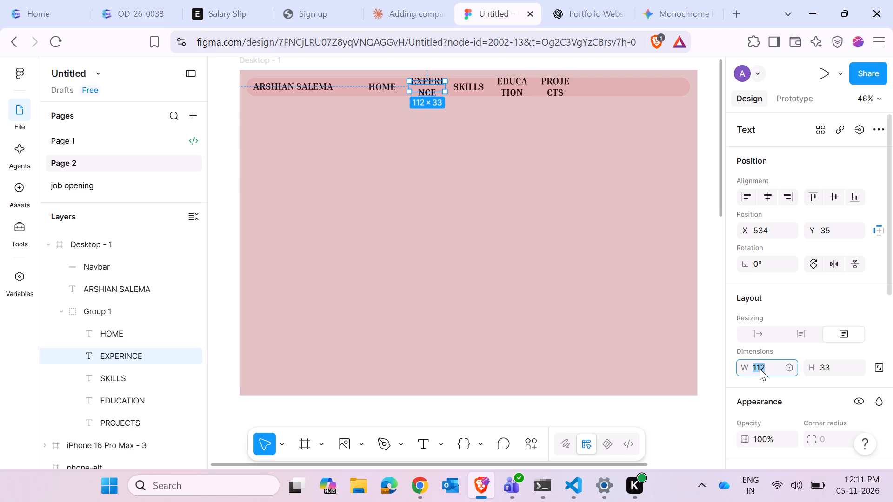
{"action": "key", "text": "Up"}
{"action": "key", "text": "Up"}
{"action": "key", "text": "Up"}
{"action": "key", "text": "Up"}
{"action": "key", "text": "Up"}
{"action": "key", "text": "Up"}
{"action": "key", "text": "Up"}
{"action": "key", "text": "Up"}
{"action": "key", "text": "Up"}
{"action": "key", "text": "Up"}
{"action": "key", "text": "Up"}
{"action": "key", "text": "Up"}
{"action": "key", "text": "Up"}
{"action": "key", "text": "Up"}
{"action": "key", "text": "Up"}
{"action": "key", "text": "Up"}
{"action": "key", "text": "Up"}
{"action": "key", "text": "Up"}
{"action": "key", "text": "Up"}
{"action": "key", "text": "Up"}
{"action": "key", "text": "Up"}
{"action": "key", "text": "Up"}
{"action": "key", "text": "Up"}
{"action": "key", "text": "Up"}
{"action": "key", "text": "Up"}
{"action": "key", "text": "Up"}
{"action": "key", "text": "Up"}
{"action": "key", "text": "Up"}
{"action": "key", "text": "Up"}
{"action": "key", "text": "Up"}
{"action": "key", "text": "Up"}
{"action": "key", "text": "Up"}
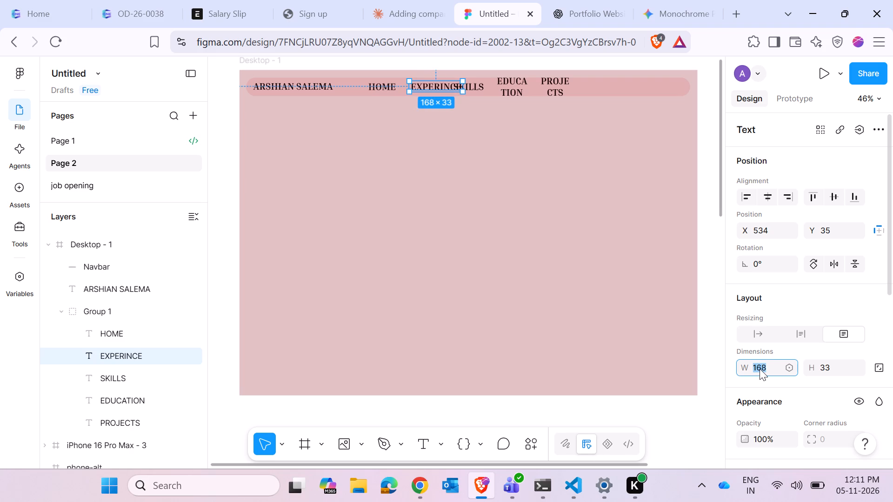
{"action": "key", "text": "Down"}
{"action": "key", "text": "Down"}
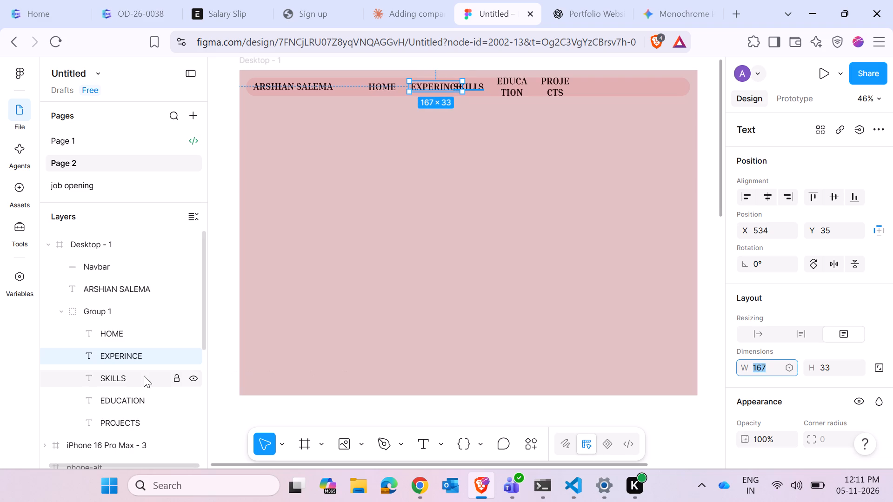
Move the SKILLS label along the navbar, clear of EXPERINCE, to X 732, Y 35.
{"action": "left_click", "coordinate": [144, 376]}
{"action": "key", "text": "Right"}
{"action": "key", "text": "Right"}
{"action": "key", "text": "Right"}
{"action": "key", "text": "Right"}
{"action": "key", "text": "Right"}
{"action": "key", "text": "Right"}
{"action": "key", "text": "Right"}
{"action": "key", "text": "Right"}
{"action": "key", "text": "Right"}
{"action": "key", "text": "Right"}
{"action": "key", "text": "Right"}
{"action": "key", "text": "Right"}
{"action": "key", "text": "Right"}
{"action": "key", "text": "Right"}
{"action": "key", "text": "Right"}
{"action": "key", "text": "Right"}
{"action": "key", "text": "Right"}
{"action": "key", "text": "Right"}
{"action": "key", "text": "Right"}
{"action": "key", "text": "Right"}
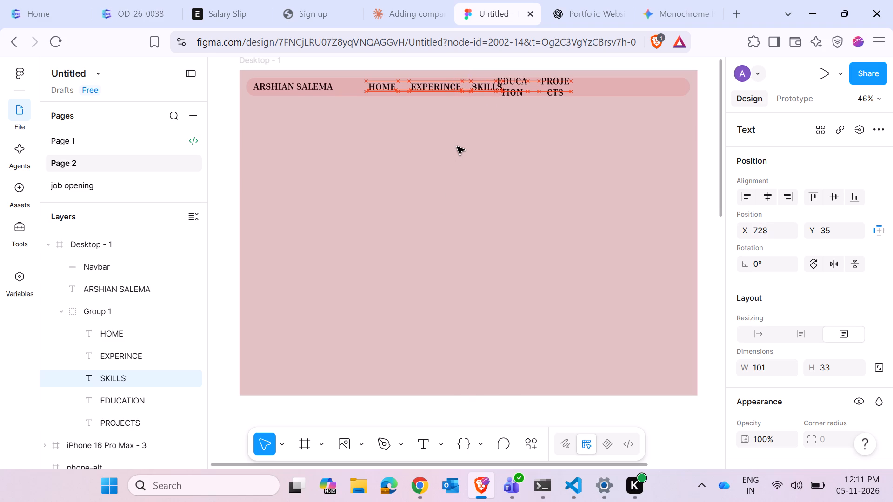
{"action": "key", "text": "Right"}
{"action": "key", "text": "Right"}
{"action": "key", "text": "Right"}
{"action": "key", "text": "Right"}
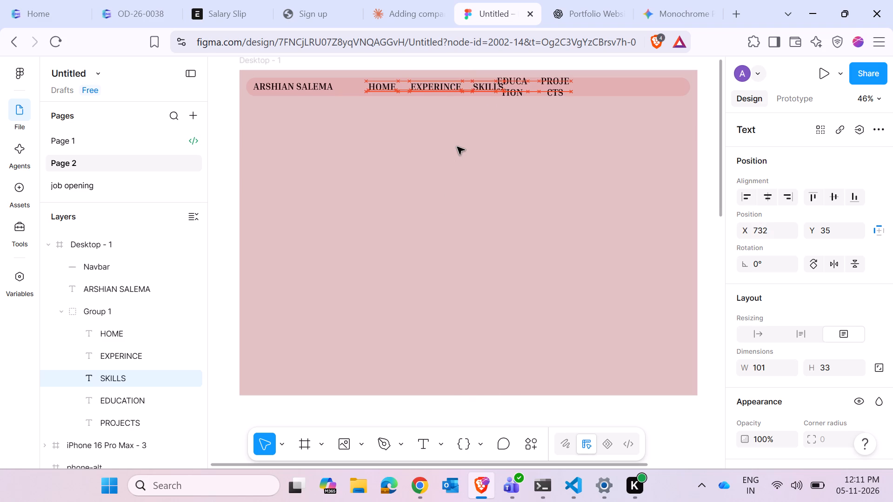
{"action": "key", "text": "Down"}
{"action": "key", "text": "Up"}
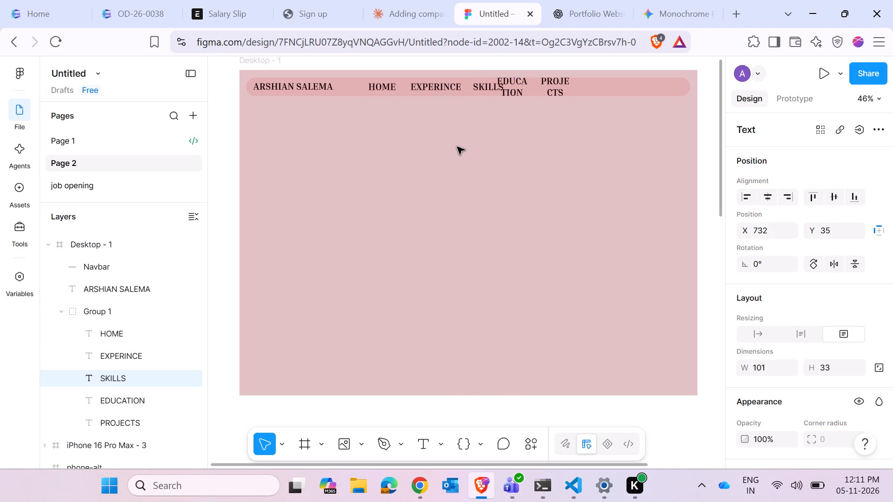
Move the EDUCATION label along the navbar, clear of SKILLS, to X 867, Y 35.
{"action": "left_click", "coordinate": [518, 85]}
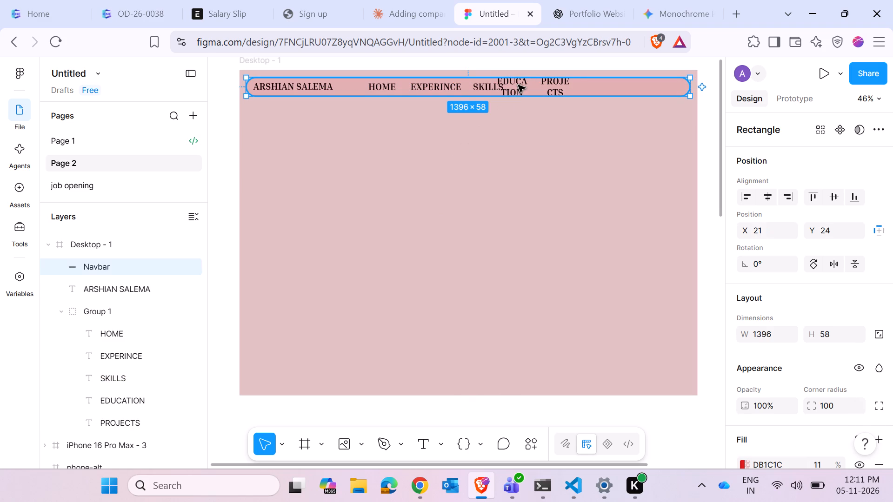
{"action": "left_click", "coordinate": [127, 398]}
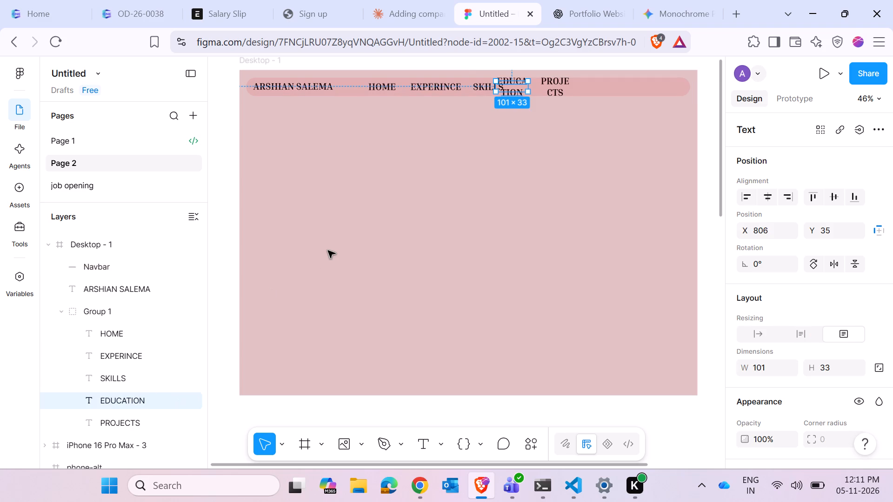
{"action": "key", "text": "Right"}
{"action": "key", "text": "Right"}
{"action": "key", "text": "Right"}
{"action": "key", "text": "Right"}
{"action": "key", "text": "Right"}
{"action": "key", "text": "Right"}
{"action": "key", "text": "Right"}
{"action": "key", "text": "Right"}
{"action": "key", "text": "Right"}
{"action": "key", "text": "Right"}
{"action": "key", "text": "Right"}
{"action": "key", "text": "Right"}
{"action": "key", "text": "Right"}
{"action": "key", "text": "Right"}
{"action": "key", "text": "Right"}
{"action": "key", "text": "Right"}
{"action": "key", "text": "Right"}
{"action": "key", "text": "Right"}
{"action": "key", "text": "Right"}
{"action": "key", "text": "Right"}
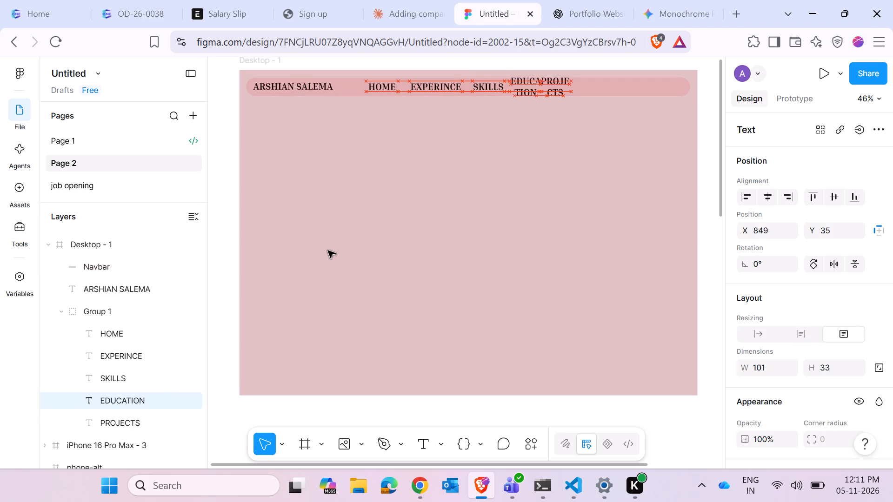
{"action": "key", "text": "Down"}
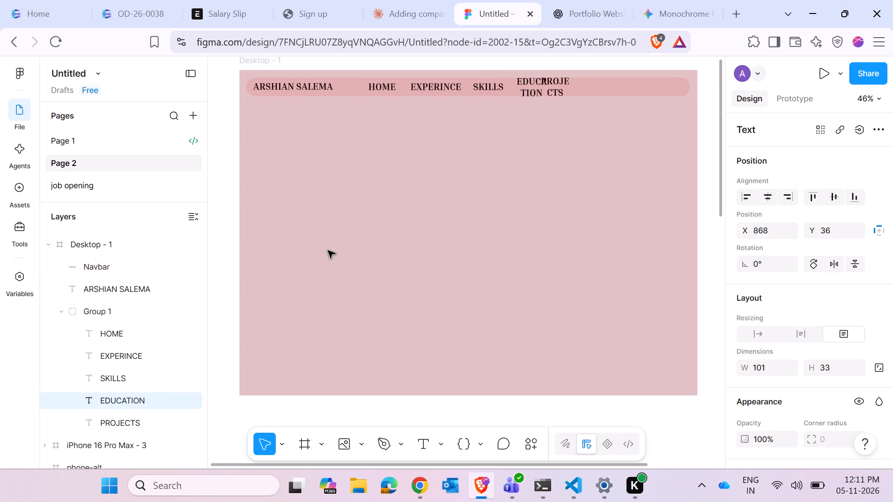
{"action": "key", "text": "Down"}
{"action": "key", "text": "Up"}
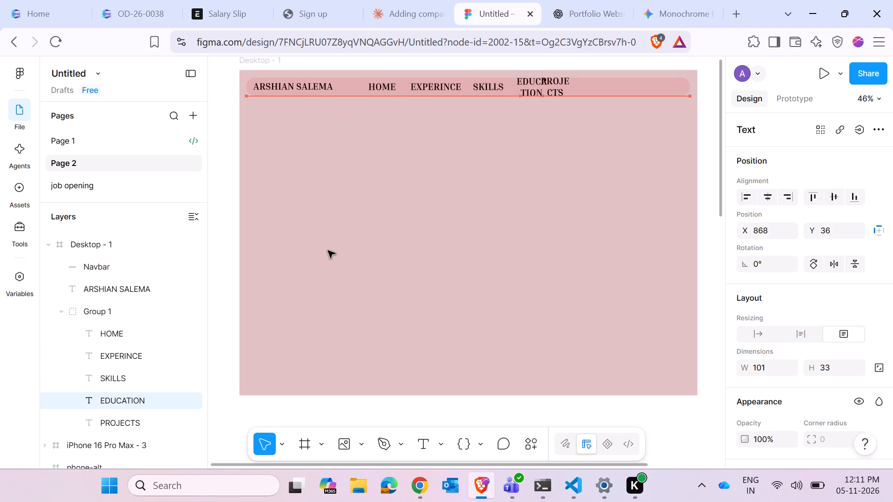
{"action": "key", "text": "Left"}
{"action": "key", "text": "Up"}
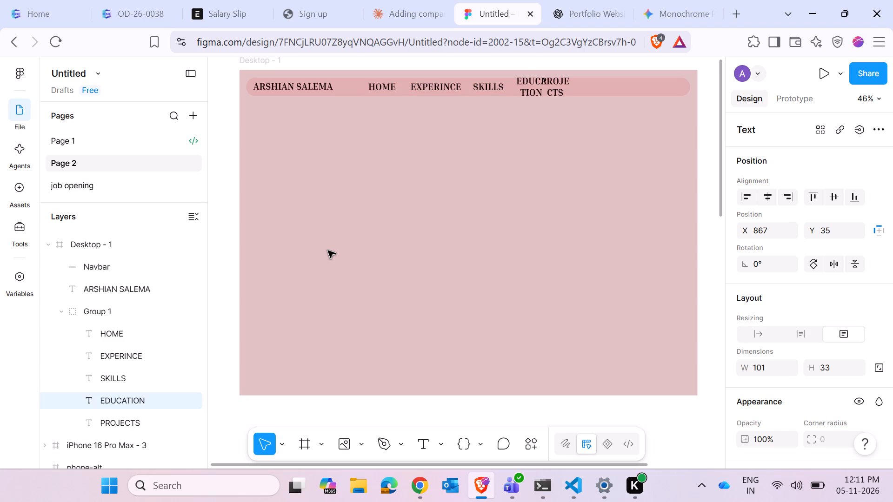
Move the PROJECTS label along the navbar, clear of EDUCATION, to X 1035, Y 35.
{"action": "left_click", "coordinate": [129, 417]}
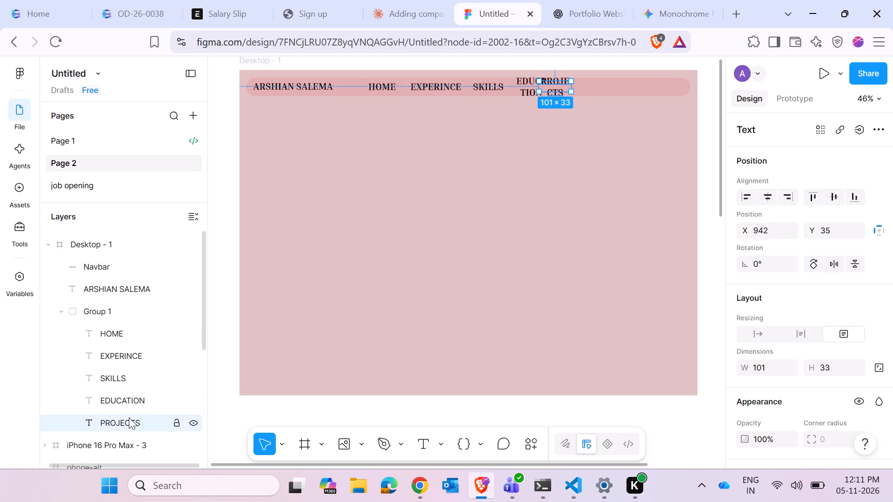
{"action": "key", "text": "Up"}
{"action": "key", "text": "Up"}
{"action": "key", "text": "Up"}
{"action": "key", "text": "Up"}
{"action": "key", "text": "Up"}
{"action": "key", "text": "Up"}
{"action": "key", "text": "Up"}
{"action": "key", "text": "Up"}
{"action": "key", "text": "Up"}
{"action": "key", "text": "Up"}
{"action": "key", "text": "Up"}
{"action": "key", "text": "Up"}
{"action": "key", "text": "Up"}
{"action": "key", "text": "Up"}
{"action": "key", "text": "Up"}
{"action": "key", "text": "Down"}
{"action": "key", "text": "Down"}
{"action": "key", "text": "Down"}
{"action": "key", "text": "Down"}
{"action": "key", "text": "Down"}
{"action": "key", "text": "Down"}
{"action": "key", "text": "Down"}
{"action": "key", "text": "Down"}
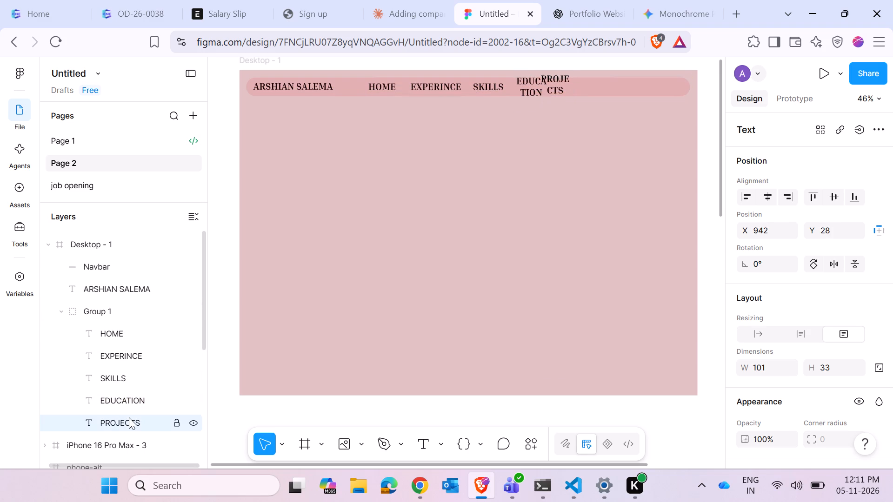
{"action": "key", "text": "Down"}
{"action": "key", "text": "Down"}
{"action": "key", "text": "Down"}
{"action": "key", "text": "Down"}
{"action": "key", "text": "Down"}
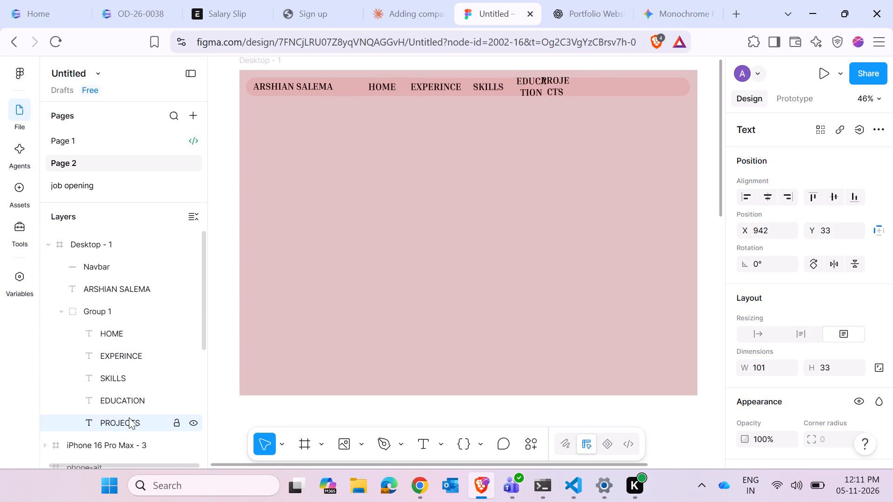
{"action": "key", "text": "Down"}
{"action": "key", "text": "Down"}
{"action": "key", "text": "Right"}
{"action": "key", "text": "Right"}
{"action": "key", "text": "Right"}
{"action": "key", "text": "Right"}
{"action": "key", "text": "Right"}
{"action": "key", "text": "Right"}
{"action": "key", "text": "Right"}
{"action": "key", "text": "Right"}
{"action": "key", "text": "Right"}
{"action": "key", "text": "Right"}
{"action": "key", "text": "Right"}
{"action": "key", "text": "Right"}
{"action": "key", "text": "Right"}
{"action": "key", "text": "Right"}
{"action": "key", "text": "Right"}
{"action": "key", "text": "Right"}
{"action": "key", "text": "Right"}
{"action": "key", "text": "Right"}
{"action": "key", "text": "Right"}
{"action": "key", "text": "Right"}
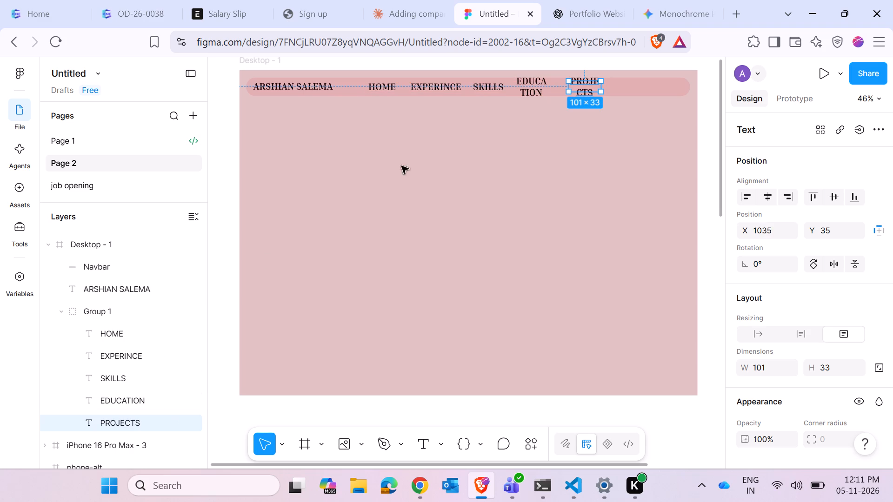
Widen the EDUCATION label to a width of 165 so its text fits on one line.
{"action": "left_click", "coordinate": [528, 87]}
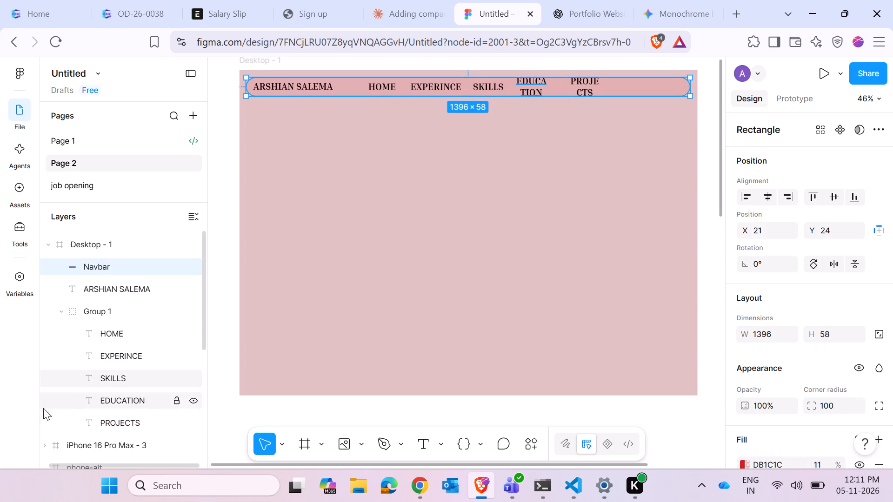
{"action": "left_click", "coordinate": [136, 398]}
{"action": "left_click", "coordinate": [768, 368]}
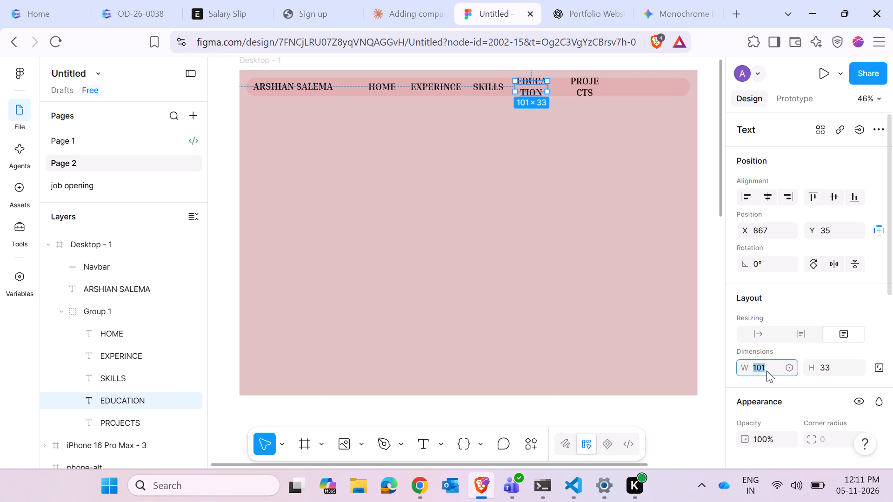
{"action": "key", "text": "Up"}
{"action": "key", "text": "Up"}
{"action": "key", "text": "Up"}
{"action": "key", "text": "Up"}
{"action": "key", "text": "Up"}
{"action": "key", "text": "Up"}
{"action": "key", "text": "Up"}
{"action": "key", "text": "Up"}
{"action": "key", "text": "Up"}
{"action": "key", "text": "Up"}
{"action": "key", "text": "Up"}
{"action": "key", "text": "Up"}
{"action": "key", "text": "Up"}
{"action": "key", "text": "Up"}
{"action": "key", "text": "Up"}
{"action": "key", "text": "Up"}
{"action": "key", "text": "Up"}
{"action": "key", "text": "Up"}
{"action": "key", "text": "Up"}
{"action": "key", "text": "Up"}
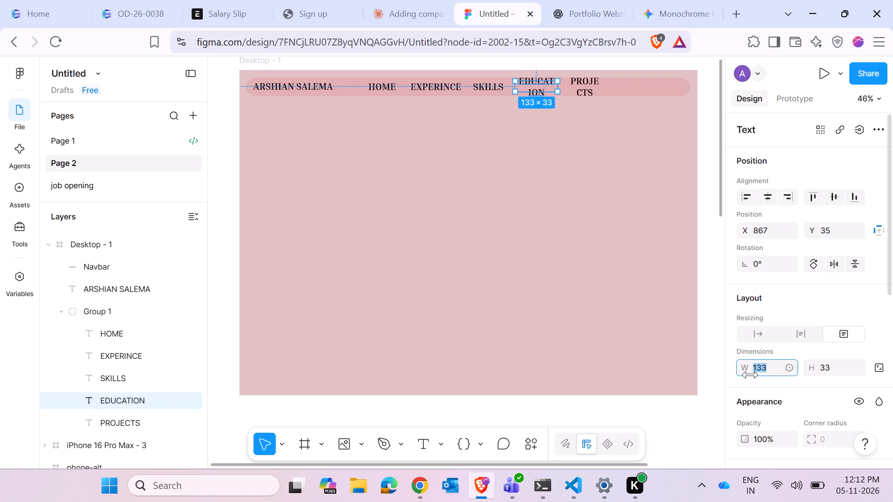
{"action": "key", "text": "Up"}
{"action": "key", "text": "Up"}
{"action": "key", "text": "Up"}
{"action": "key", "text": "Up"}
{"action": "key", "text": "Up"}
{"action": "key", "text": "Up"}
{"action": "key", "text": "Up"}
{"action": "key", "text": "Up"}
{"action": "key", "text": "Up"}
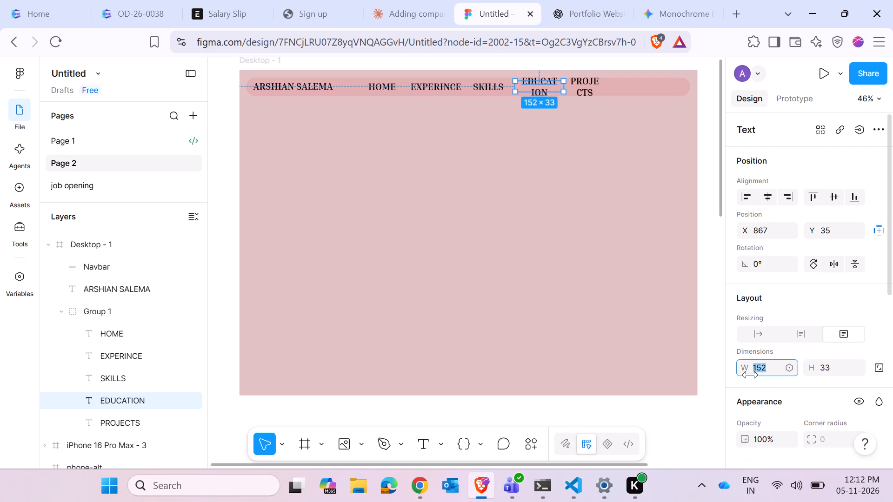
{"action": "key", "text": "Up"}
{"action": "key", "text": "Up"}
{"action": "key", "text": "Up"}
{"action": "key", "text": "Up"}
{"action": "key", "text": "Up"}
{"action": "key", "text": "Up"}
{"action": "key", "text": "Up"}
{"action": "key", "text": "Up"}
{"action": "key", "text": "Up"}
{"action": "key", "text": "Up"}
{"action": "key", "text": "Up"}
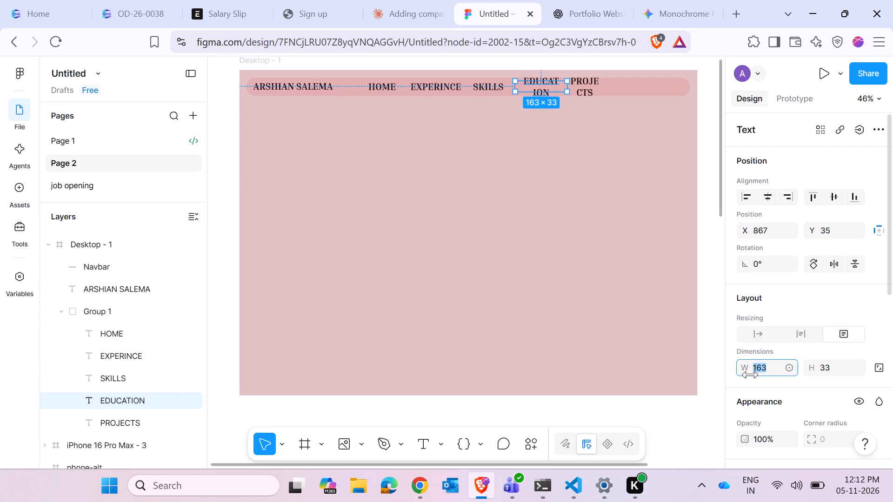
{"action": "key", "text": "Up"}
{"action": "key", "text": "Up"}
{"action": "key", "text": "Up"}
{"action": "key", "text": "Down"}
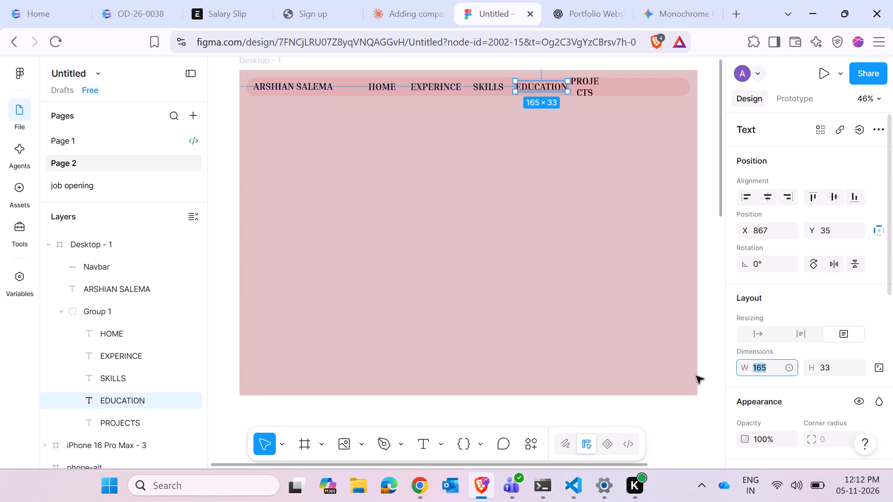
Widen the PROJECTS label to a width of 152 so its text fits on one line.
{"action": "left_click", "coordinate": [141, 428]}
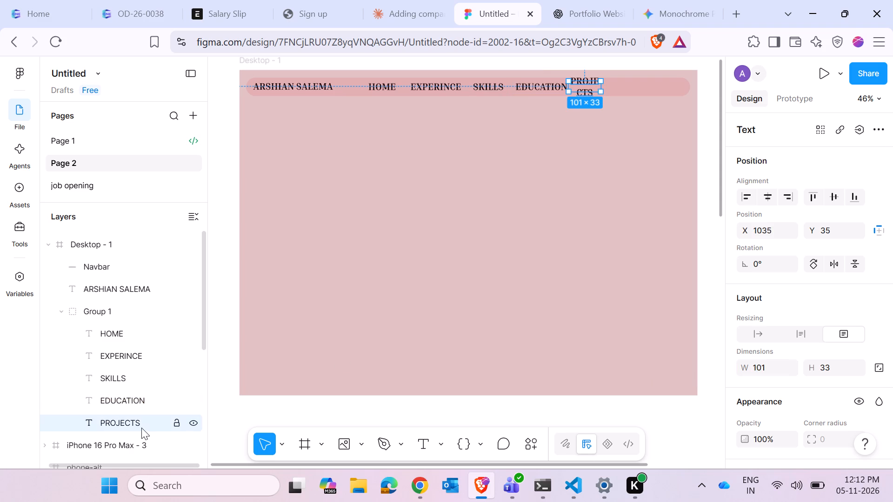
{"action": "left_click", "coordinate": [756, 363]}
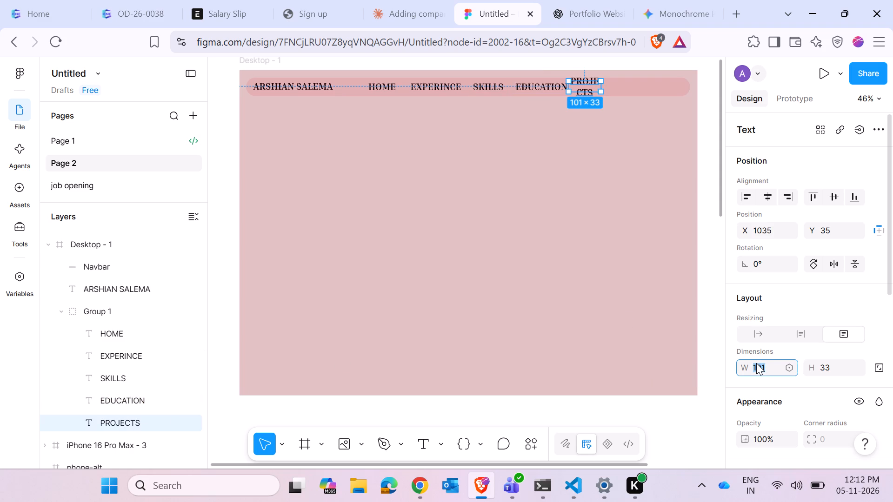
{"action": "key", "text": "Up"}
{"action": "key", "text": "Up"}
{"action": "key", "text": "Up"}
{"action": "key", "text": "Up"}
{"action": "key", "text": "Up"}
{"action": "key", "text": "Up"}
{"action": "key", "text": "Up"}
{"action": "key", "text": "Up"}
{"action": "key", "text": "Up"}
{"action": "key", "text": "Up"}
{"action": "key", "text": "Up"}
{"action": "key", "text": "Up"}
{"action": "key", "text": "Up"}
{"action": "key", "text": "Up"}
{"action": "key", "text": "Up"}
{"action": "key", "text": "Up"}
{"action": "key", "text": "Up"}
{"action": "key", "text": "Up"}
{"action": "key", "text": "Up"}
{"action": "key", "text": "Up"}
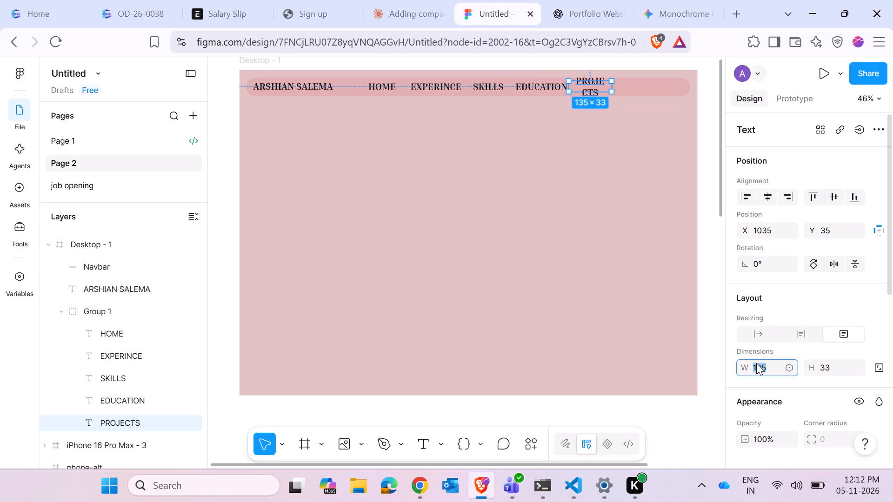
{"action": "key", "text": "Up"}
{"action": "key", "text": "Up"}
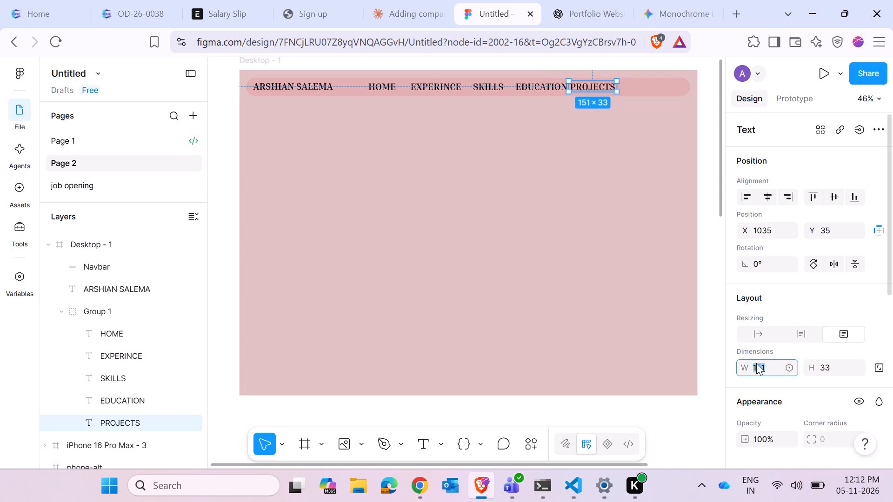
Nudge the HOME label along the navbar, slightly closer to EXPERINCE, to X 402.
{"action": "left_click", "coordinate": [418, 89]}
{"action": "left_click", "coordinate": [385, 90]}
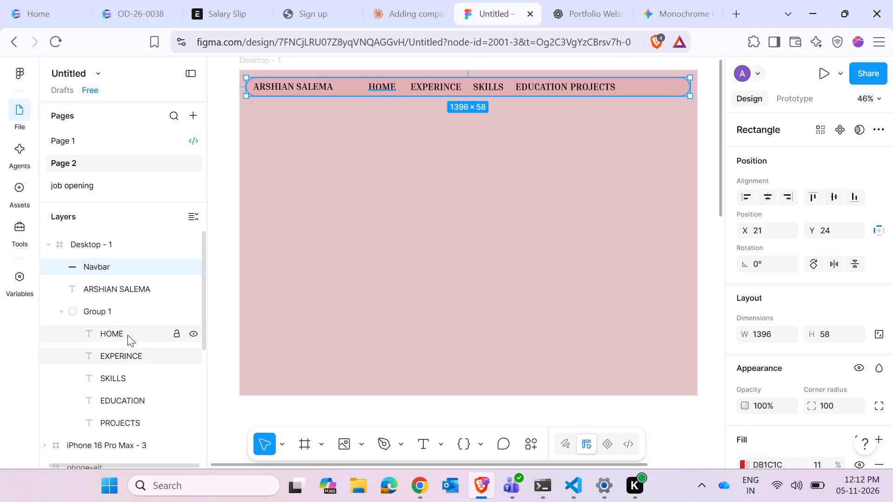
{"action": "left_click", "coordinate": [127, 335]}
{"action": "key", "text": "Right"}
{"action": "key", "text": "Right"}
{"action": "key", "text": "Right"}
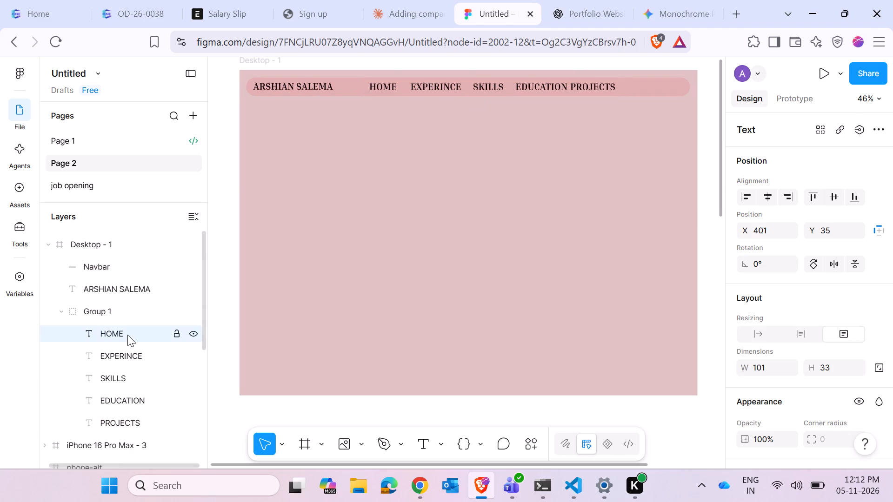
{"action": "key", "text": "Right"}
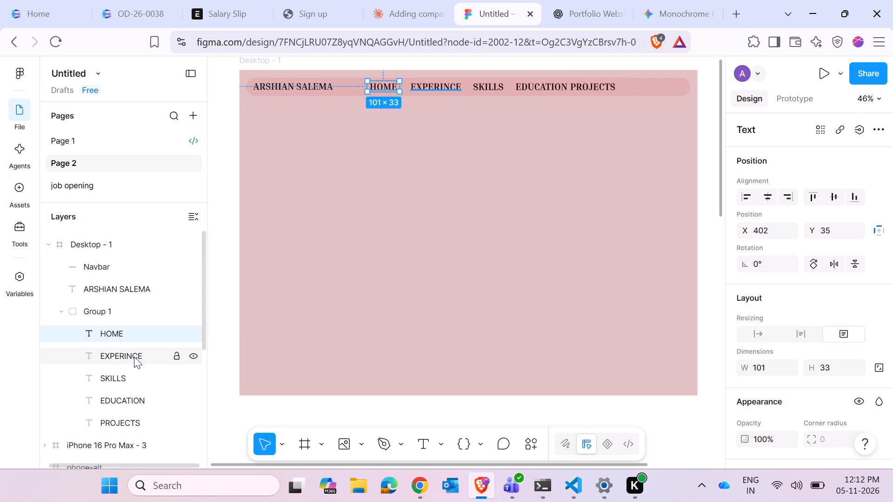
Nudge the EXPERINCE label slightly closer to HOME, to X 528, Y 34.
{"action": "left_click", "coordinate": [134, 358]}
{"action": "key", "text": "Left"}
{"action": "key", "text": "Left"}
{"action": "key", "text": "Left"}
{"action": "key", "text": "Left"}
{"action": "key", "text": "Left"}
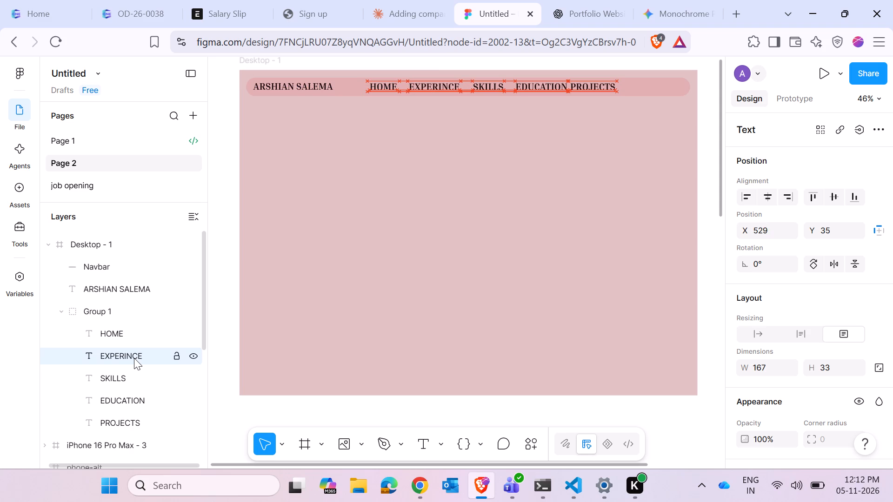
{"action": "key", "text": "Up"}
{"action": "key", "text": "Left"}
{"action": "key", "text": "Down"}
{"action": "key", "text": "Up"}
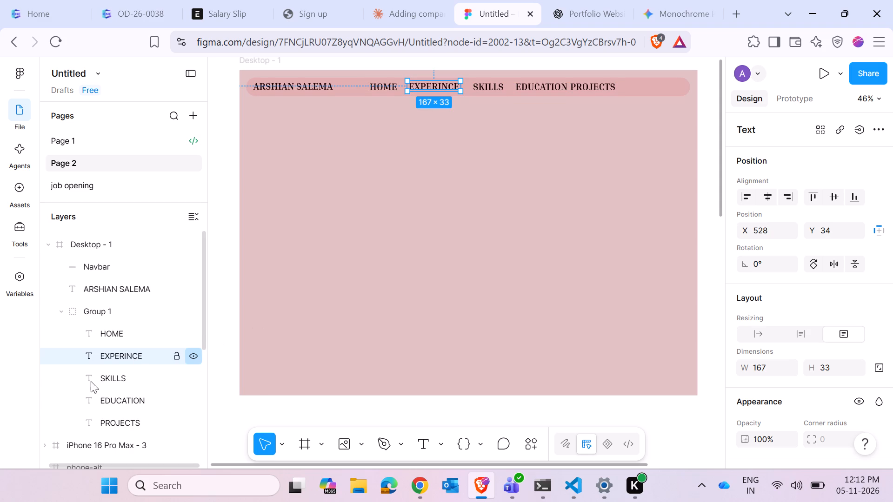
Nudge the SKILLS label closer to EXPERINCE along the navbar, to X 722, Y 34.
{"action": "left_click", "coordinate": [127, 372]}
{"action": "key", "text": "Left"}
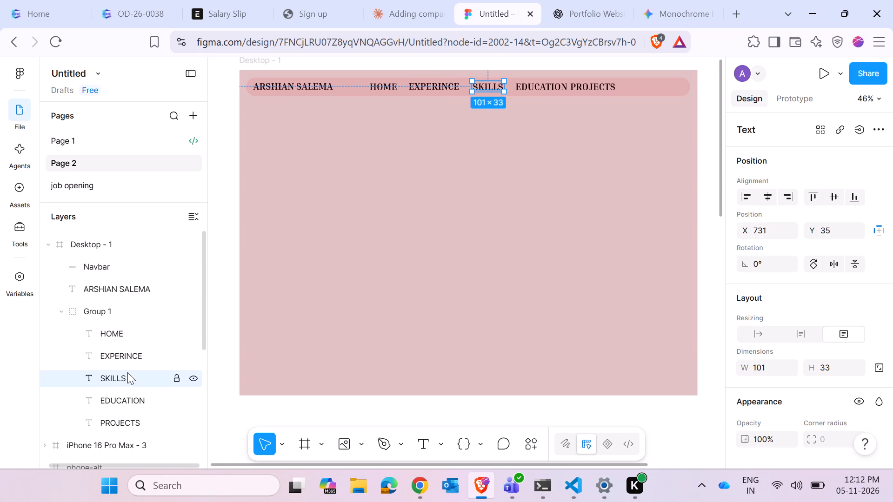
{"action": "key", "text": "Left"}
{"action": "key", "text": "Left"}
{"action": "key", "text": "Left"}
{"action": "key", "text": "Left"}
{"action": "key", "text": "Left"}
{"action": "key", "text": "Left"}
{"action": "key", "text": "Left"}
{"action": "key", "text": "Up"}
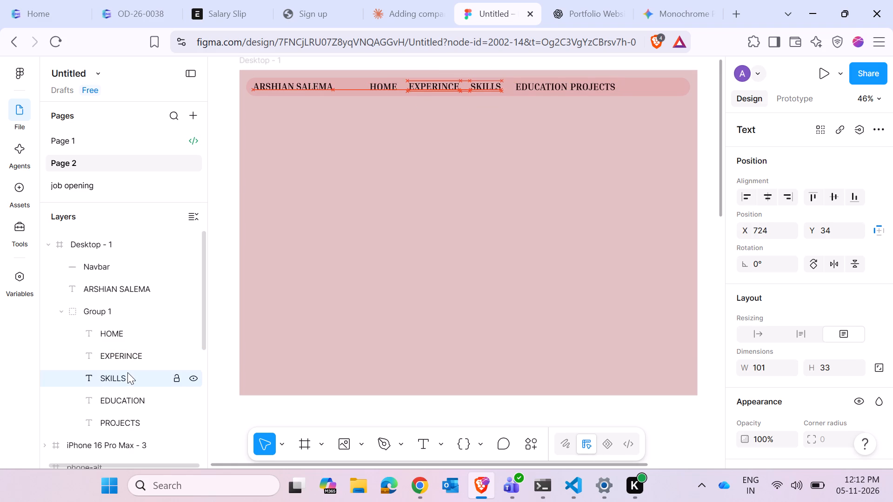
{"action": "key", "text": "Left"}
{"action": "key", "text": "Left"}
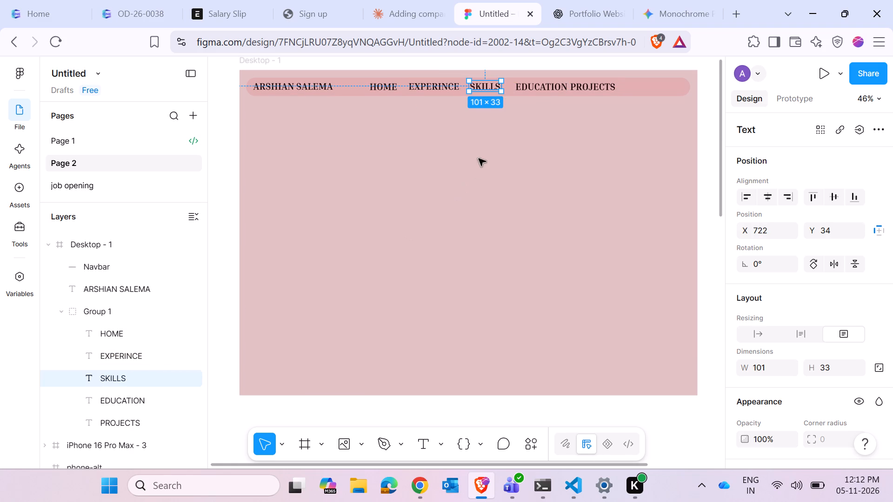
Nudge the EDUCATION label closer to SKILLS along the navbar, to X 851, Y 34.
{"action": "left_click", "coordinate": [132, 400]}
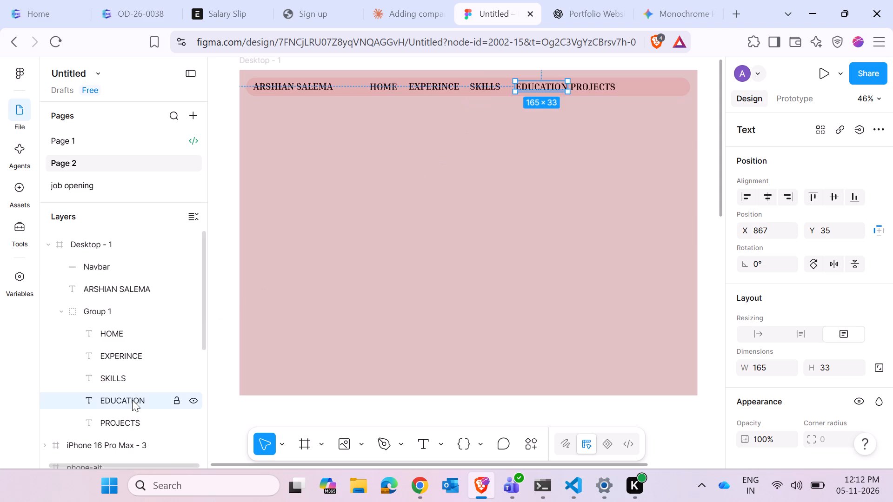
{"action": "key", "text": "Up"}
{"action": "key", "text": "Up"}
{"action": "key", "text": "Left"}
{"action": "key", "text": "Left"}
{"action": "key", "text": "Left"}
{"action": "key", "text": "Left"}
{"action": "key", "text": "Left"}
{"action": "key", "text": "Left"}
{"action": "key", "text": "Left"}
{"action": "key", "text": "Left"}
{"action": "key", "text": "Left"}
{"action": "key", "text": "Left"}
{"action": "key", "text": "Left"}
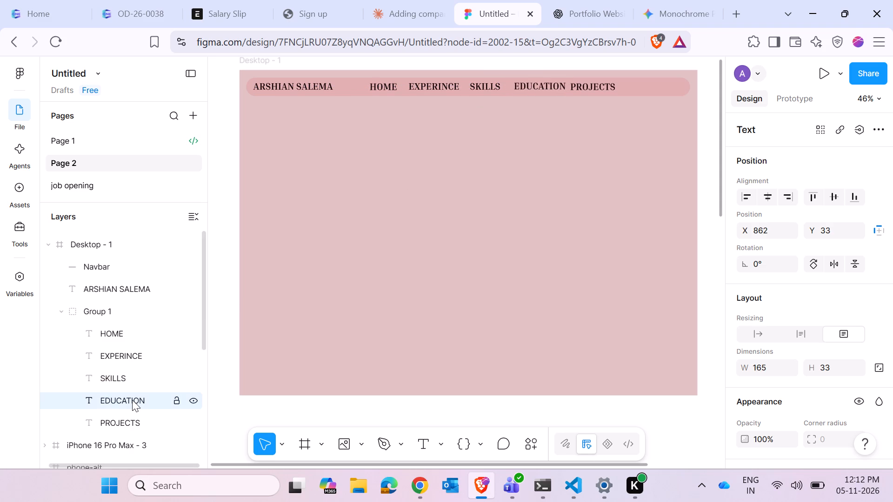
{"action": "key", "text": "Down"}
{"action": "key", "text": "Left"}
{"action": "key", "text": "Left"}
{"action": "key", "text": "Left"}
{"action": "key", "text": "Left"}
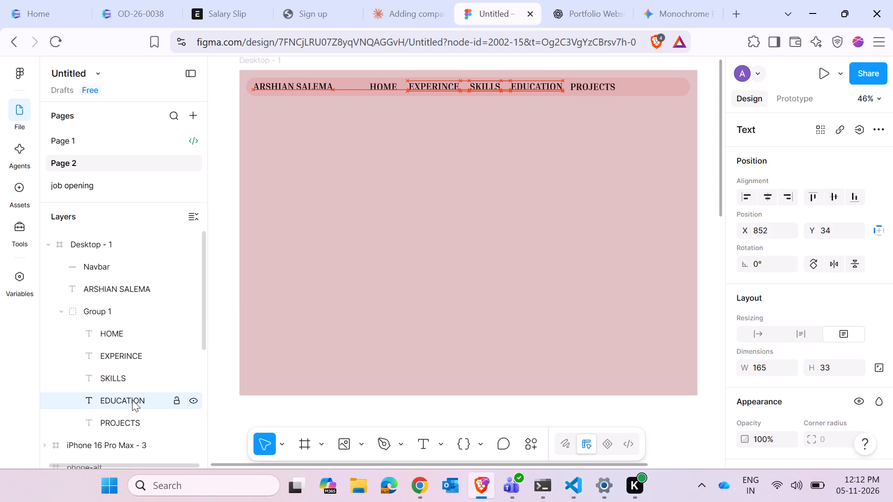
{"action": "key", "text": "Left"}
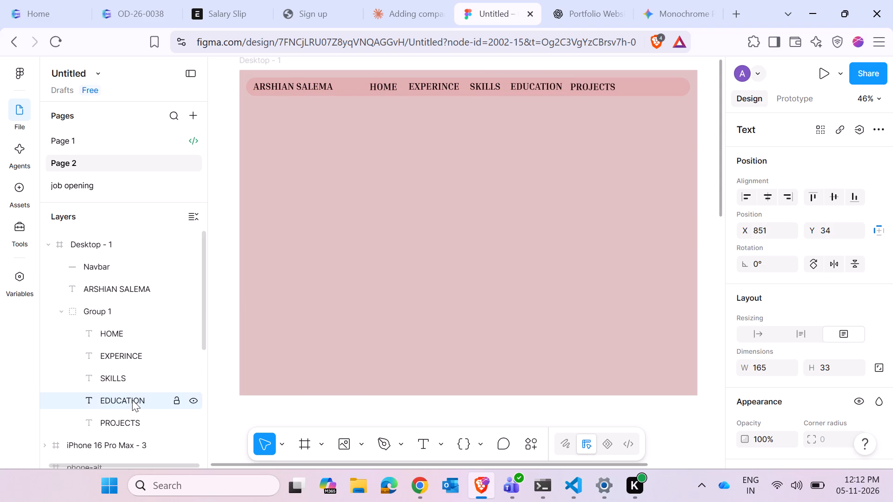
{"action": "left_click", "coordinate": [576, 161]}
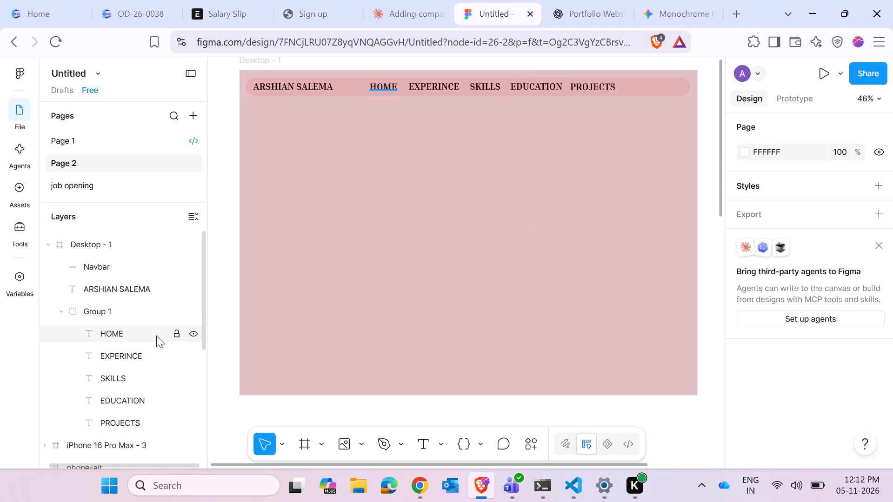
Examine the properties of the navigation label group for a shared text size setting.
{"action": "left_click", "coordinate": [136, 311]}
{"action": "scroll", "coordinate": [800, 378], "scroll_direction": "down", "scroll_amount": 1}
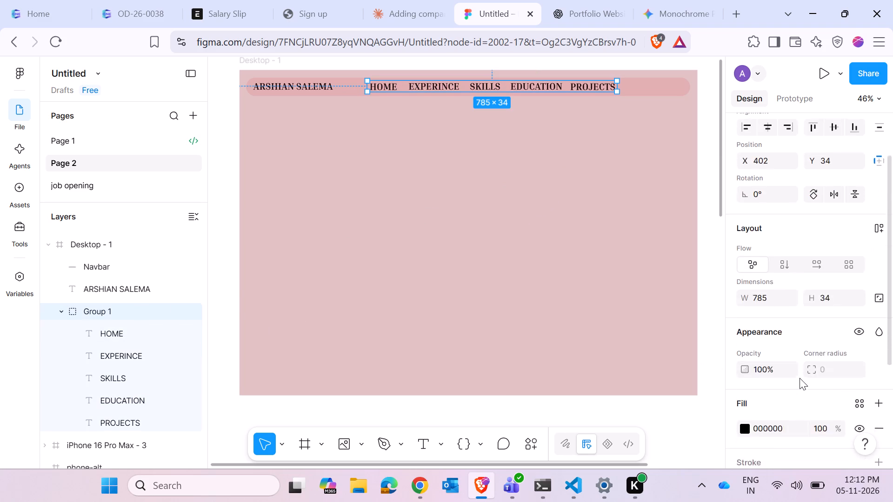
{"action": "scroll", "coordinate": [800, 378], "scroll_direction": "down", "scroll_amount": 2}
{"action": "scroll", "coordinate": [800, 378], "scroll_direction": "up", "scroll_amount": 2}
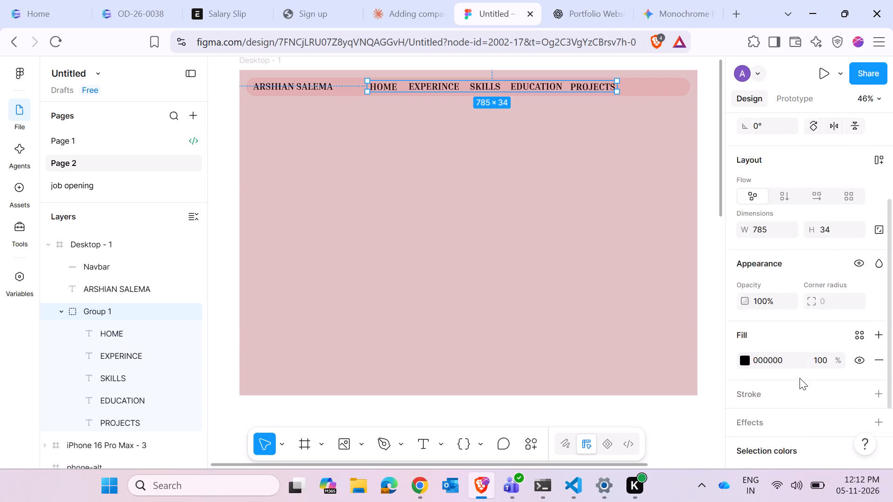
{"action": "scroll", "coordinate": [800, 378], "scroll_direction": "down", "scroll_amount": 5}
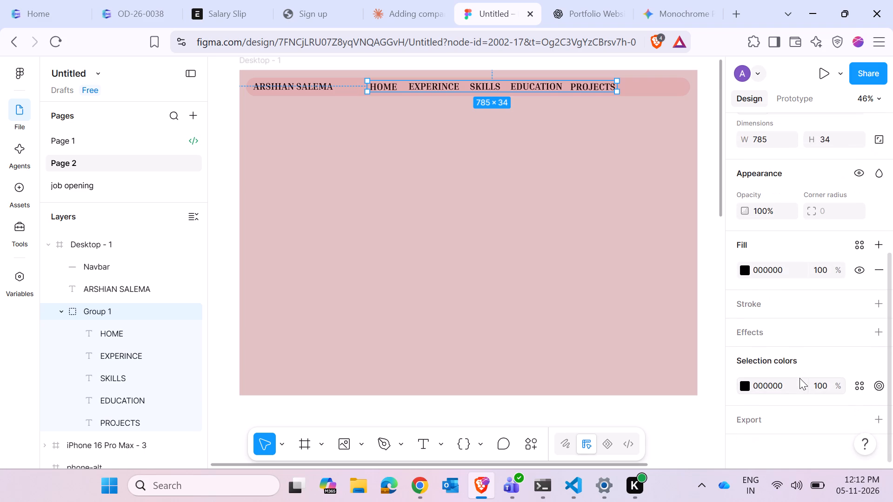
Reduce the HOME label's font size to 19.
{"action": "left_click", "coordinate": [127, 334]}
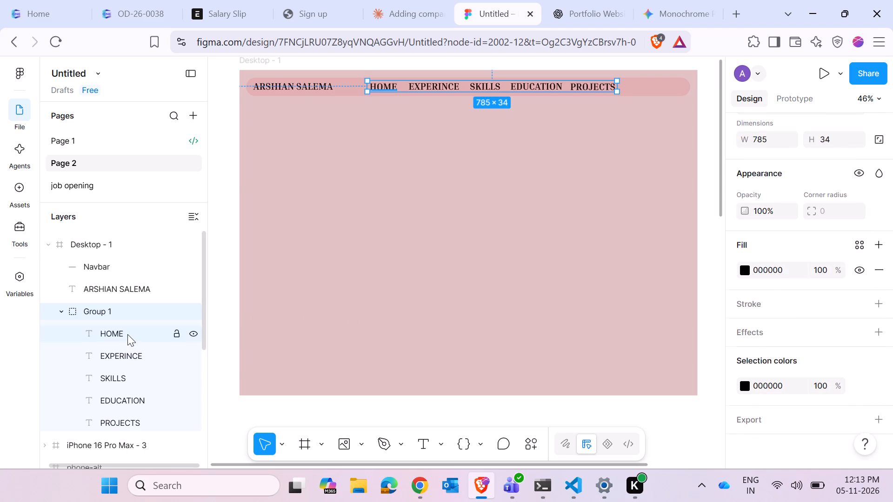
{"action": "right_click", "coordinate": [130, 334]}
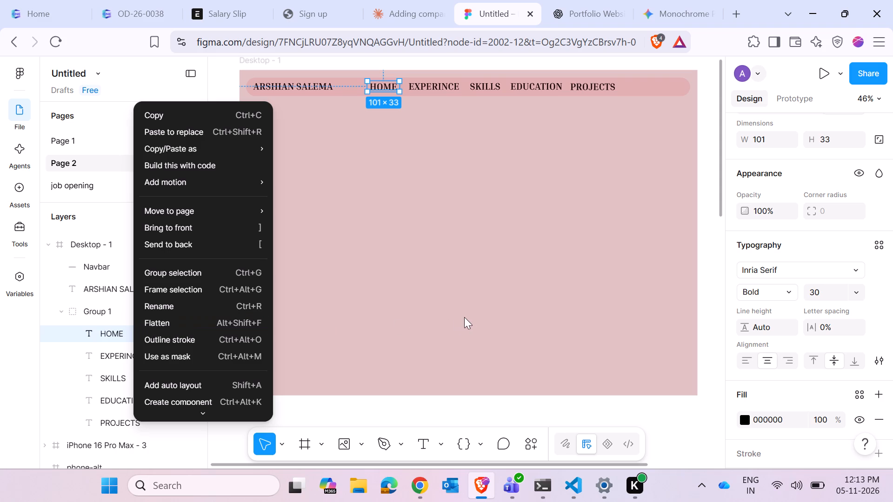
{"action": "left_click", "coordinate": [570, 304]}
{"action": "left_click", "coordinate": [841, 292]}
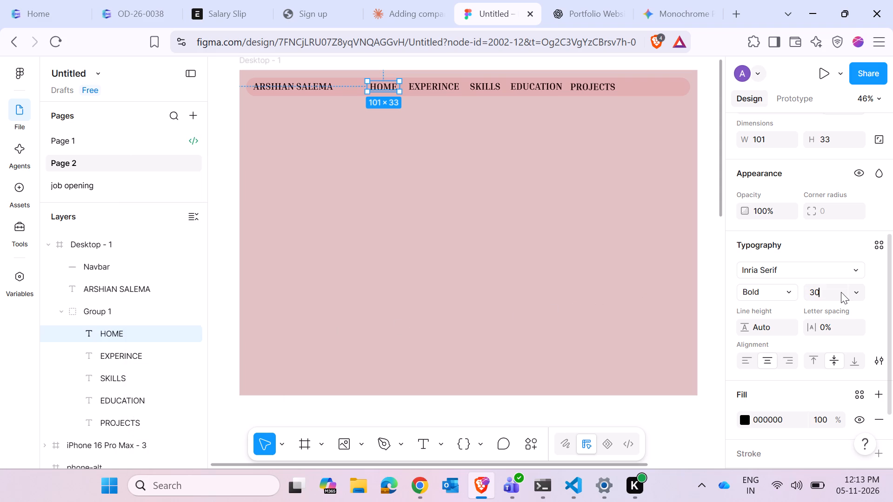
{"action": "key", "text": "Down"}
{"action": "key", "text": "Down"}
{"action": "key", "text": "Down"}
{"action": "key", "text": "Down"}
{"action": "key", "text": "Down"}
{"action": "key", "text": "Down"}
{"action": "key", "text": "Down"}
{"action": "key", "text": "Down"}
{"action": "key", "text": "Down"}
{"action": "key", "text": "Down"}
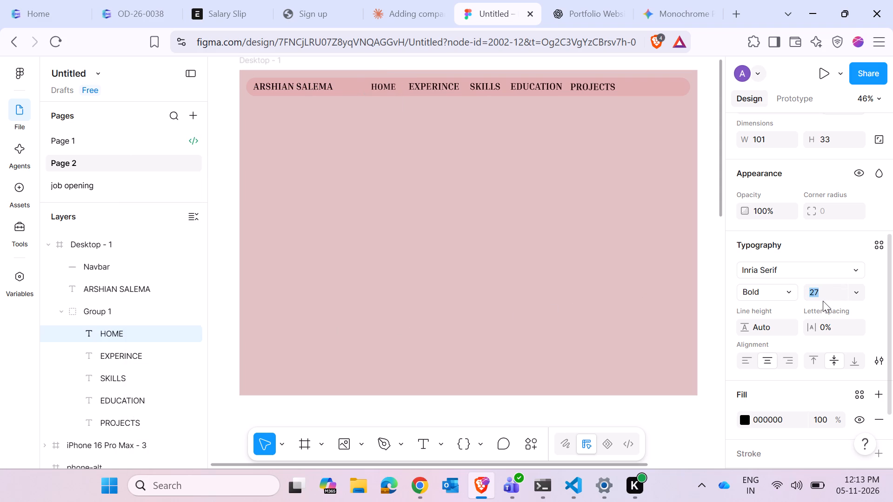
{"action": "key", "text": "Down"}
{"action": "key", "text": "Down"}
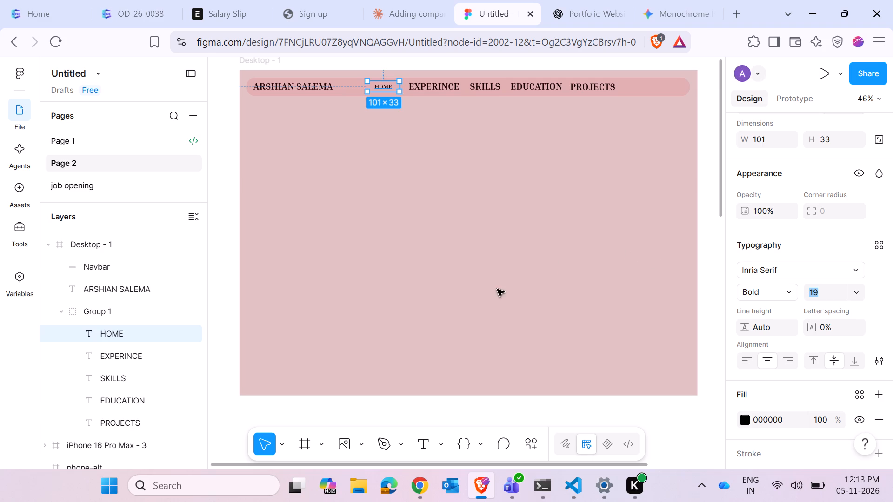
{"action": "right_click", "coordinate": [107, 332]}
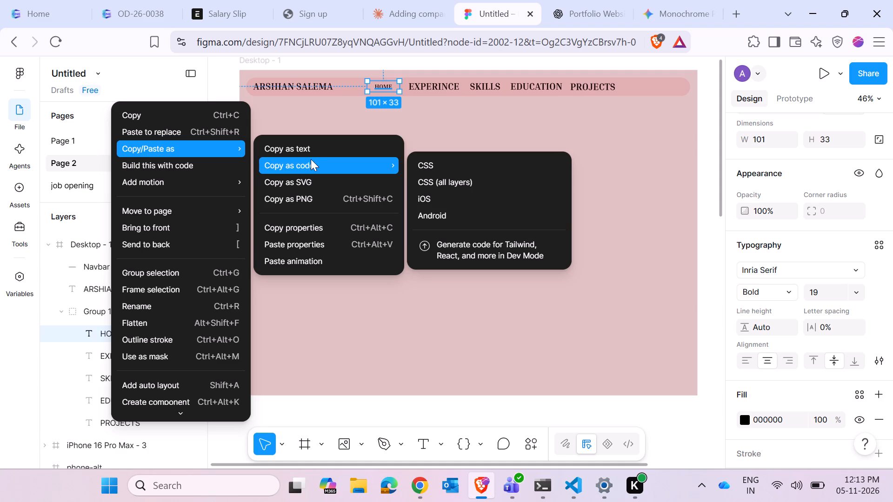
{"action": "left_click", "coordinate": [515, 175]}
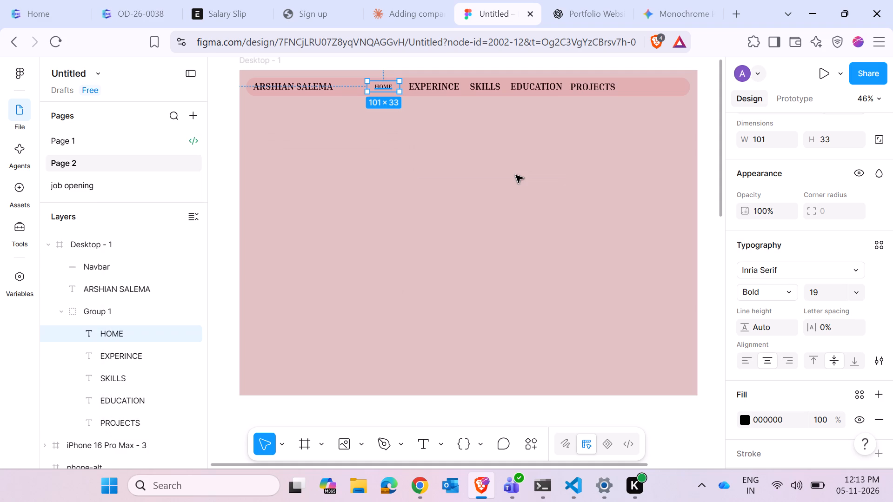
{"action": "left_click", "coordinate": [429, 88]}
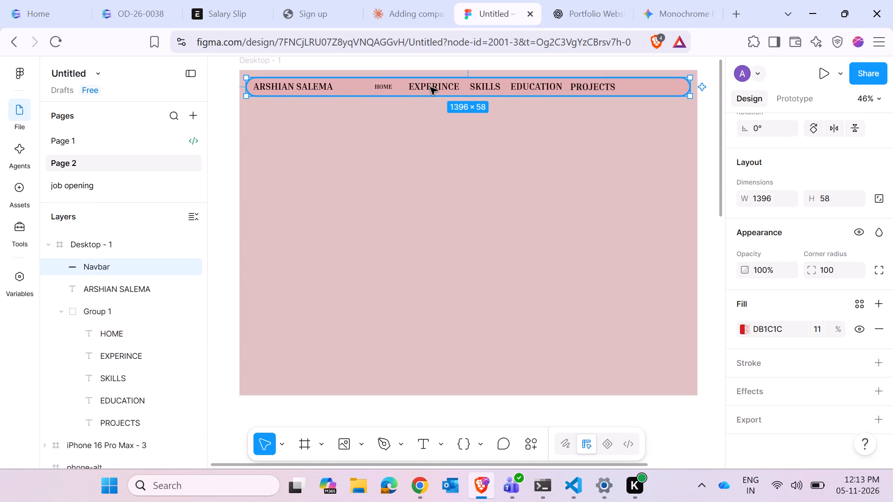
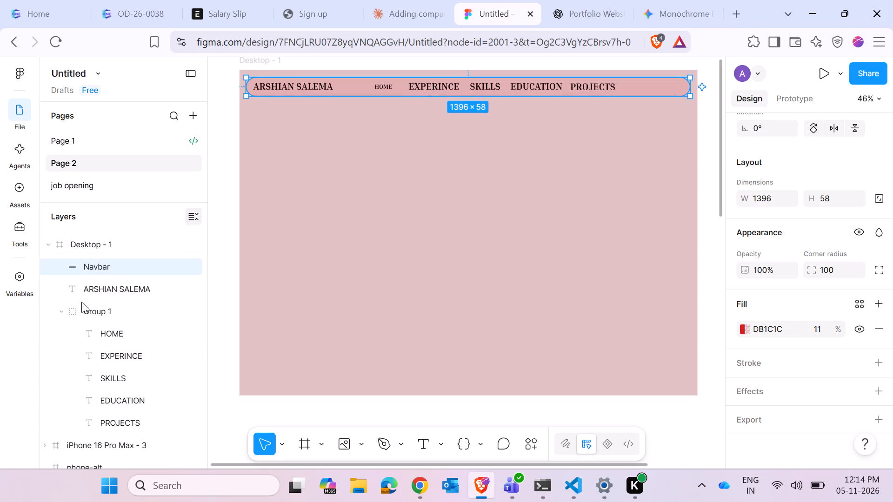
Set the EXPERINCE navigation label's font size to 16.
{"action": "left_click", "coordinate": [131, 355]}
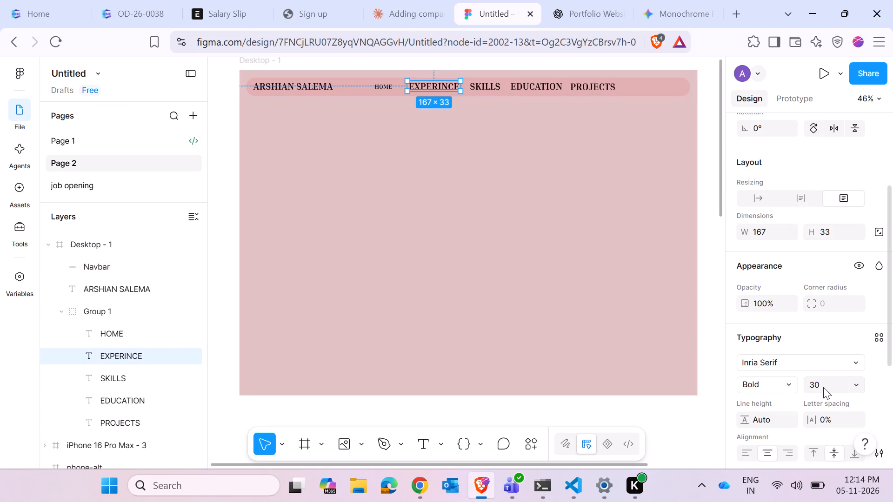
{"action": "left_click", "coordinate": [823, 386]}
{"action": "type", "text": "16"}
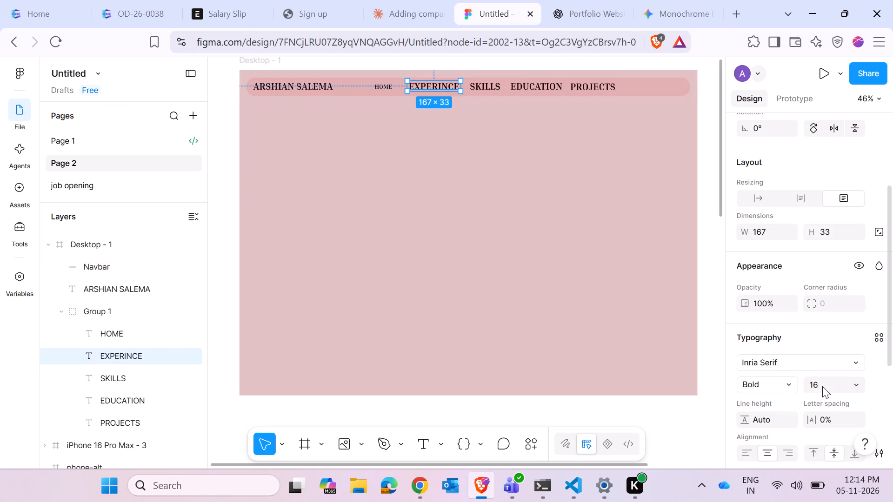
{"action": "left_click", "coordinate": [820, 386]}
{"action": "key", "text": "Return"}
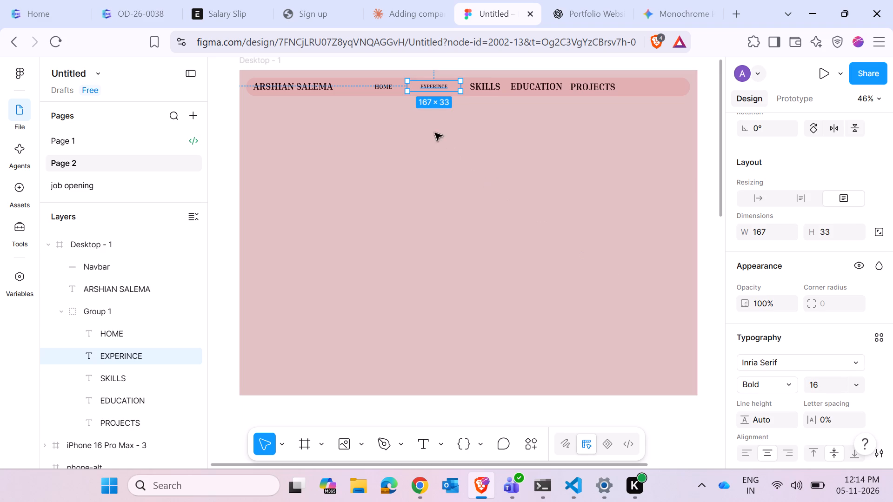
Check the HOME label's font size and set the EXPERINCE label's font size to 19 to match it.
{"action": "left_click", "coordinate": [130, 330]}
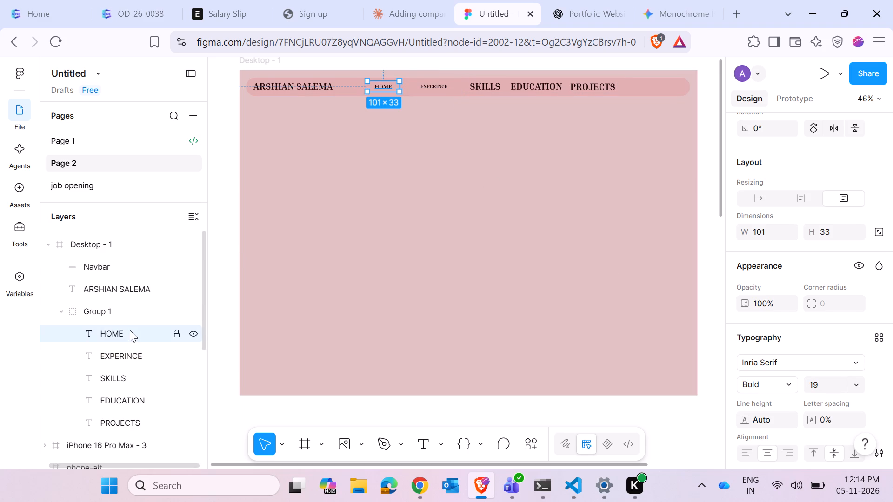
{"action": "left_click", "coordinate": [155, 359]}
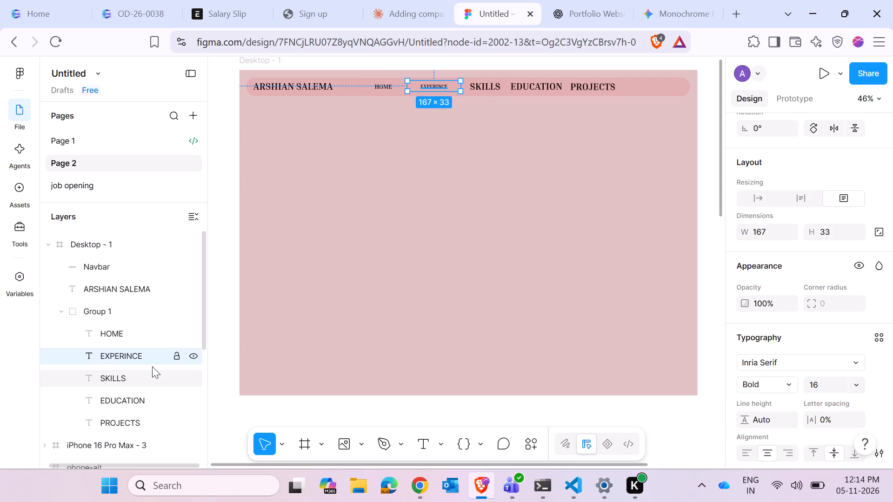
{"action": "left_click", "coordinate": [817, 381]}
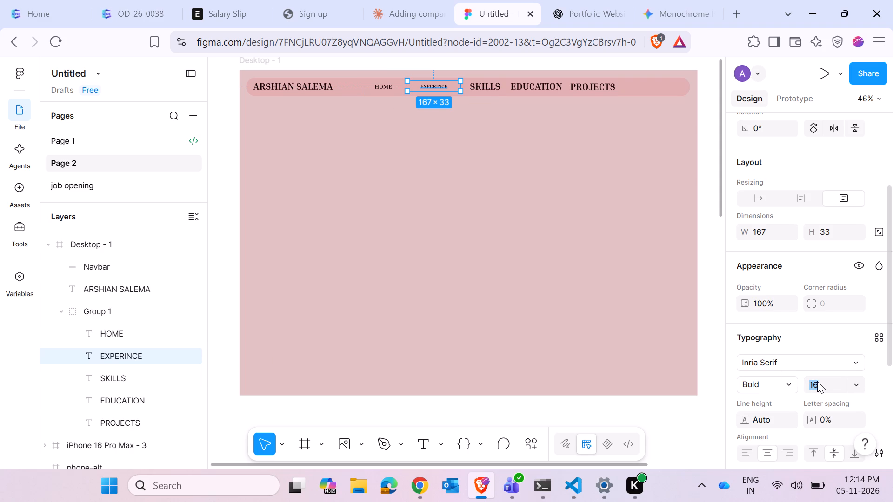
{"action": "key", "text": "Up"}
{"action": "key", "text": "Up"}
{"action": "key", "text": "Up"}
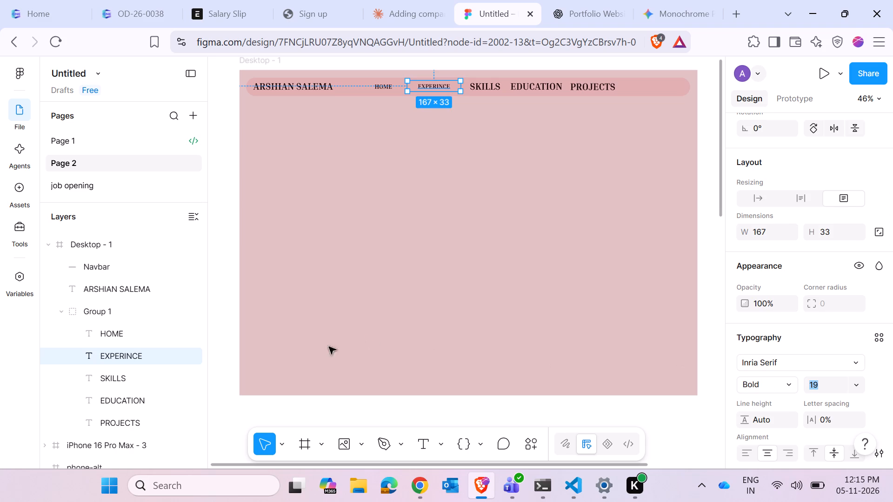
Set the SKILLS navigation label's font size to 19.
{"action": "left_click", "coordinate": [142, 372]}
{"action": "left_click", "coordinate": [832, 387]}
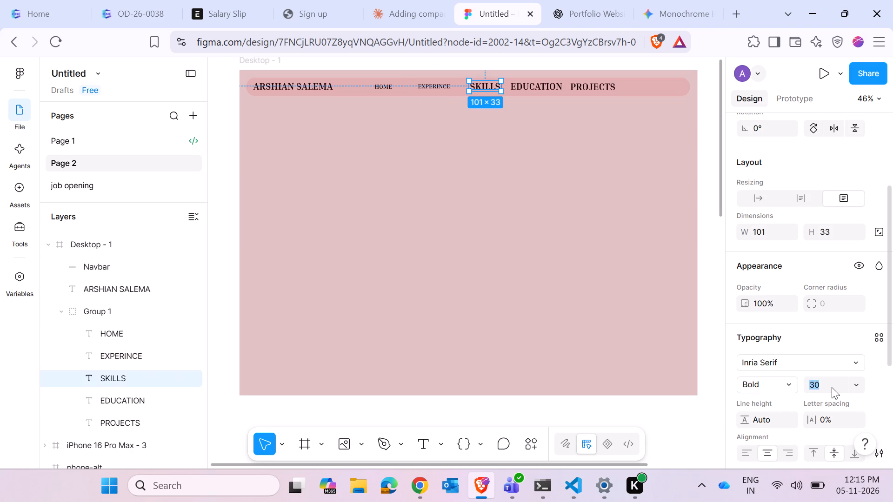
{"action": "type", "text": "19"}
{"action": "key", "text": "Return"}
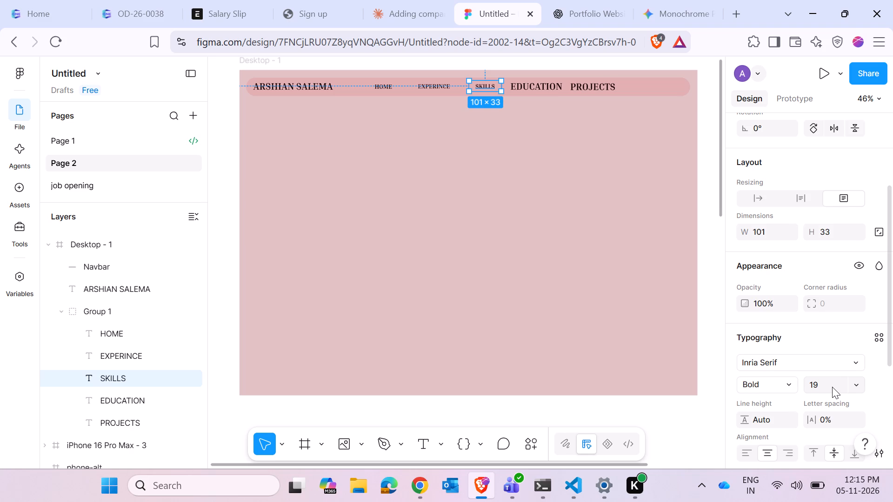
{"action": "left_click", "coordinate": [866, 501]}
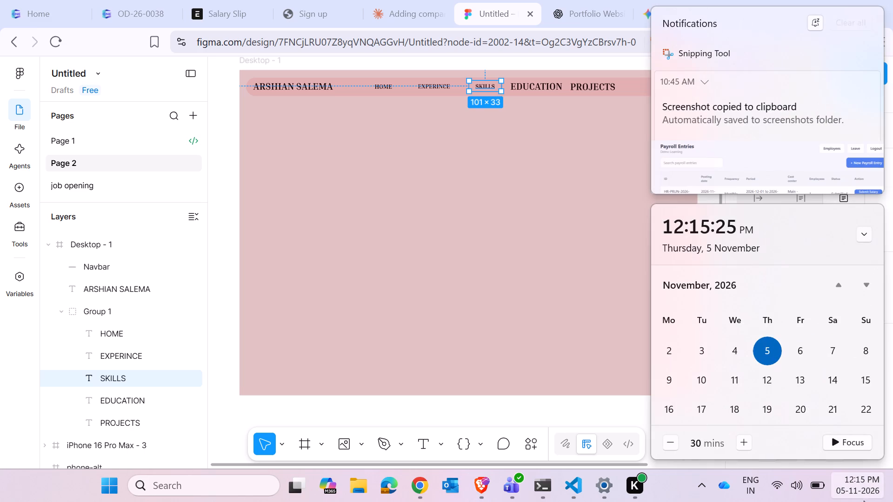
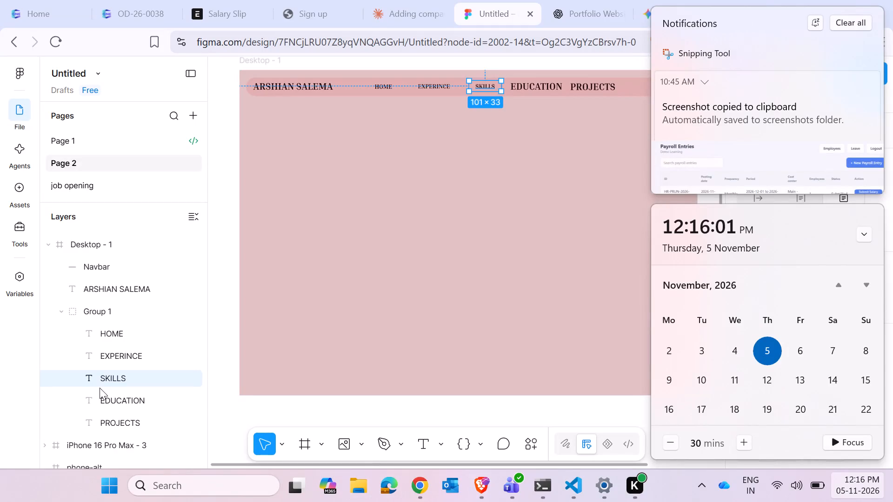
Set the EDUCATION navigation label's font size to 19.
{"action": "left_click", "coordinate": [121, 401]}
{"action": "left_click", "coordinate": [817, 383]}
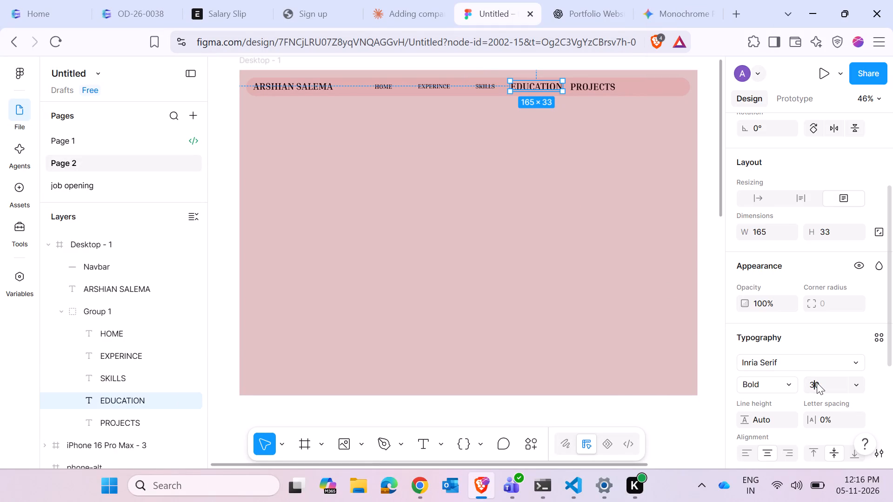
{"action": "type", "text": "19"}
{"action": "key", "text": "Return"}
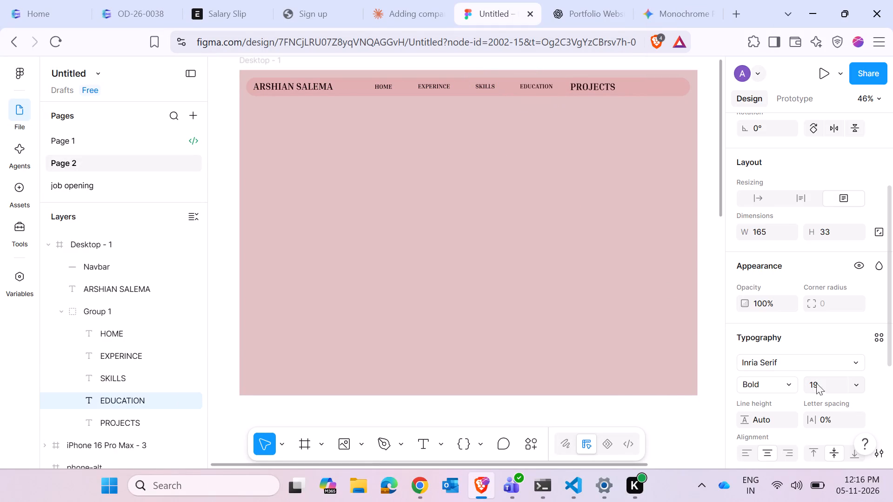
Set the PROJECTS navigation label's font size to 19 and clear the selection.
{"action": "left_click", "coordinate": [129, 417]}
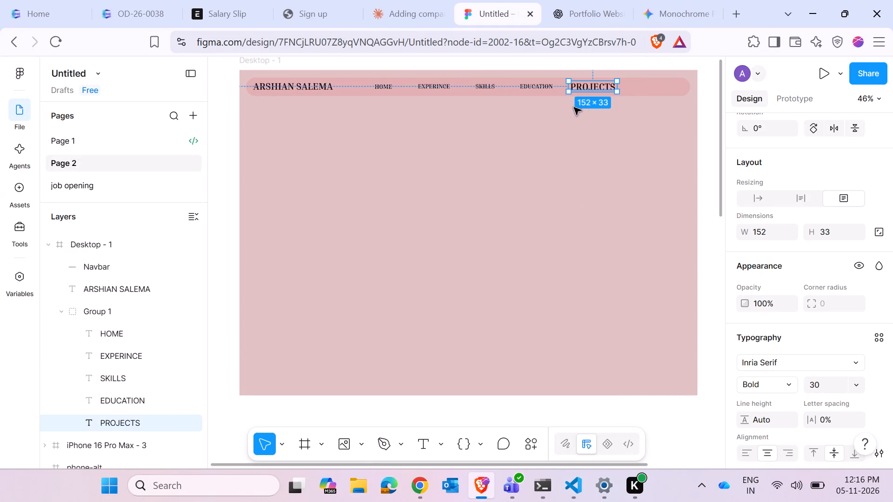
{"action": "left_click", "coordinate": [818, 386]}
{"action": "type", "text": "19"}
{"action": "key", "text": "Return"}
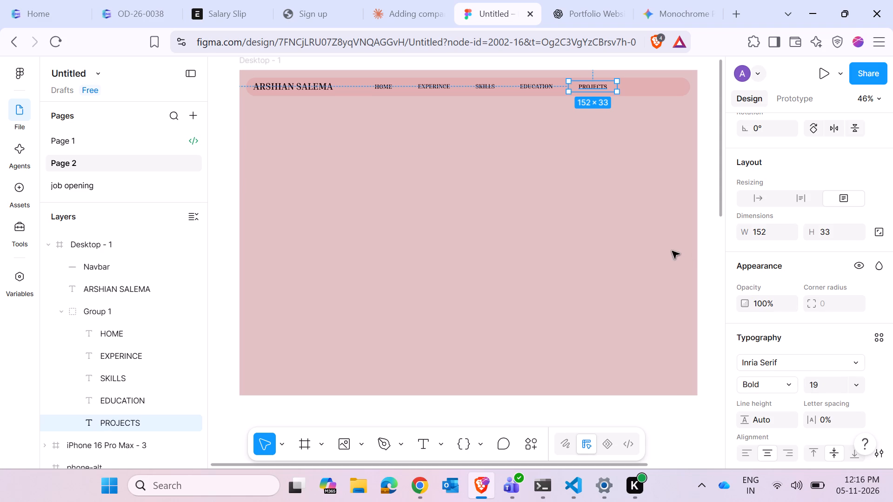
{"action": "left_click", "coordinate": [672, 251]}
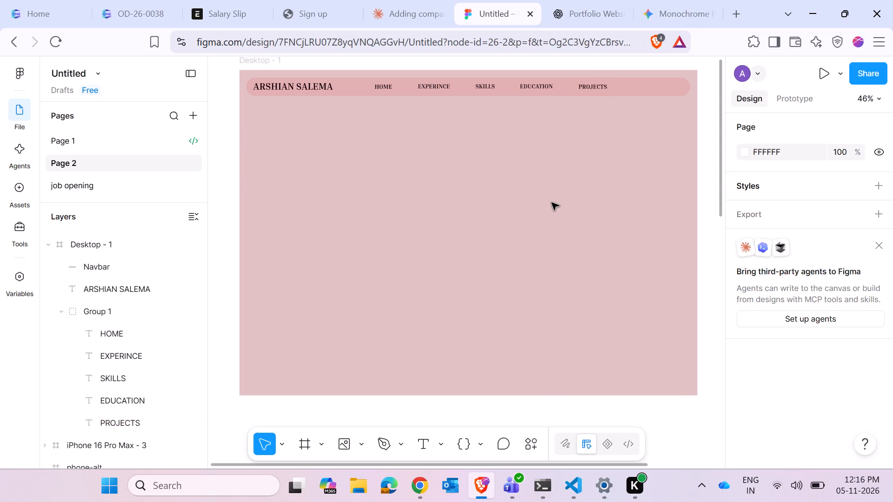
Nudge the HOME navigation label toward EXPERINCE until its X position is 453.
{"action": "left_click", "coordinate": [126, 333]}
{"action": "key", "text": "Right"}
{"action": "key", "text": "Right"}
{"action": "key", "text": "Right"}
{"action": "key", "text": "Right"}
{"action": "key", "text": "Right"}
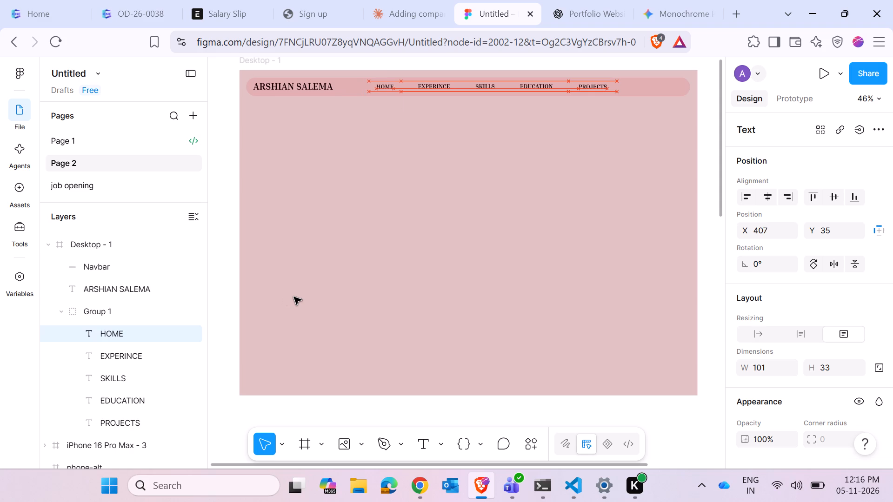
{"action": "key", "text": "Right"}
{"action": "key", "text": "Right"}
{"action": "key", "text": "Right"}
{"action": "key", "text": "Right"}
{"action": "key", "text": "Right"}
{"action": "key", "text": "Right"}
{"action": "key", "text": "Right"}
{"action": "key", "text": "Right"}
{"action": "key", "text": "Right"}
{"action": "key", "text": "Right"}
{"action": "key", "text": "Right"}
{"action": "key", "text": "Right"}
{"action": "key", "text": "Right"}
{"action": "key", "text": "Right"}
{"action": "key", "text": "Right"}
{"action": "key", "text": "Right"}
{"action": "key", "text": "Right"}
{"action": "key", "text": "Right"}
{"action": "key", "text": "Right"}
{"action": "key", "text": "Right"}
{"action": "key", "text": "Right"}
{"action": "key", "text": "Right"}
{"action": "key", "text": "Right"}
{"action": "key", "text": "Right"}
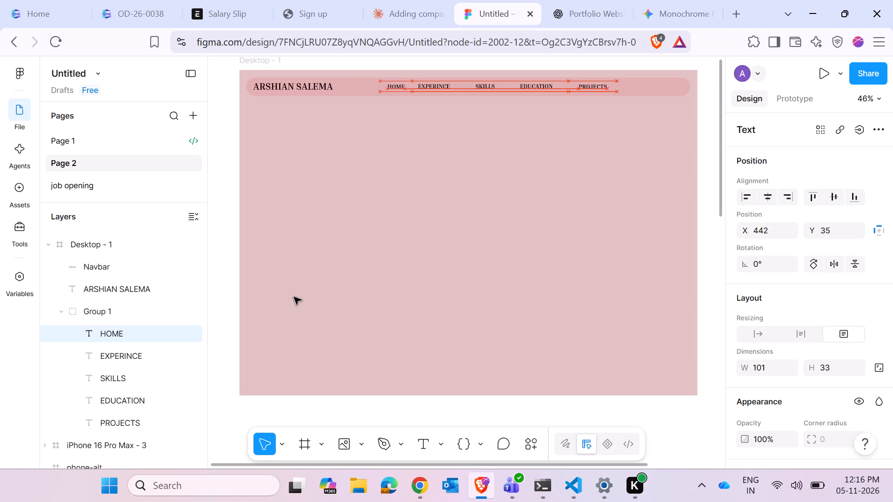
{"action": "key", "text": "Right"}
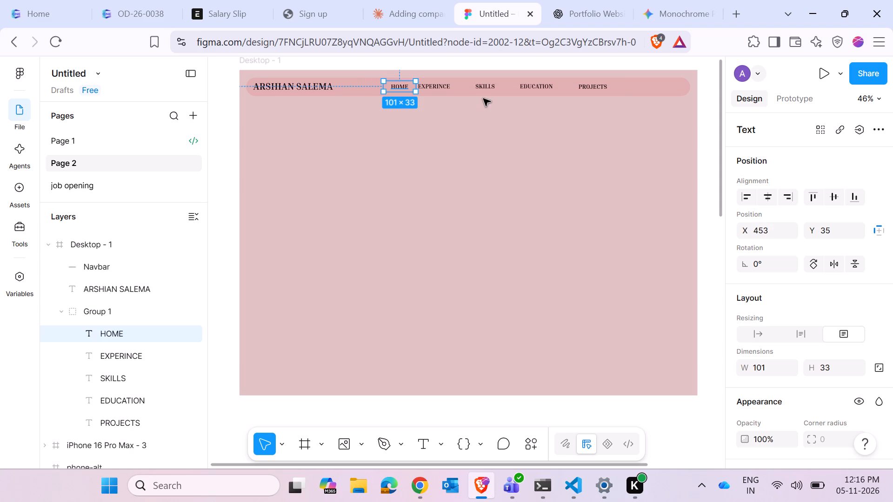
Nudge the SKILLS navigation label toward EXPERINCE until its X position is 672.
{"action": "left_click", "coordinate": [107, 372]}
{"action": "key", "text": "Left"}
{"action": "key", "text": "Left"}
{"action": "key", "text": "Left"}
{"action": "key", "text": "Left"}
{"action": "key", "text": "Left"}
{"action": "key", "text": "Left"}
{"action": "key", "text": "Left"}
{"action": "key", "text": "Left"}
{"action": "key", "text": "Left"}
{"action": "key", "text": "Left"}
{"action": "key", "text": "Left"}
{"action": "key", "text": "Left"}
{"action": "key", "text": "Left"}
{"action": "key", "text": "Left"}
{"action": "key", "text": "Left"}
{"action": "key", "text": "Left"}
{"action": "key", "text": "Left"}
{"action": "key", "text": "Left"}
{"action": "key", "text": "Left"}
{"action": "key", "text": "Left"}
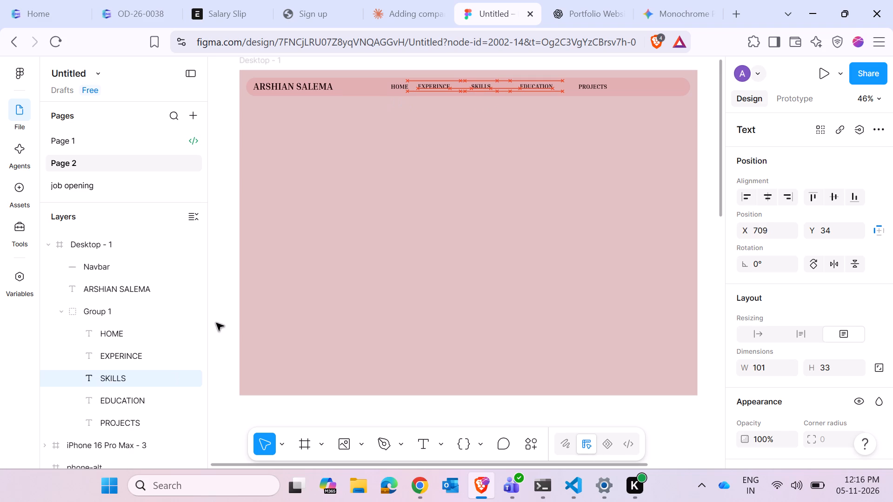
{"action": "key", "text": "Left"}
{"action": "key", "text": "Left"}
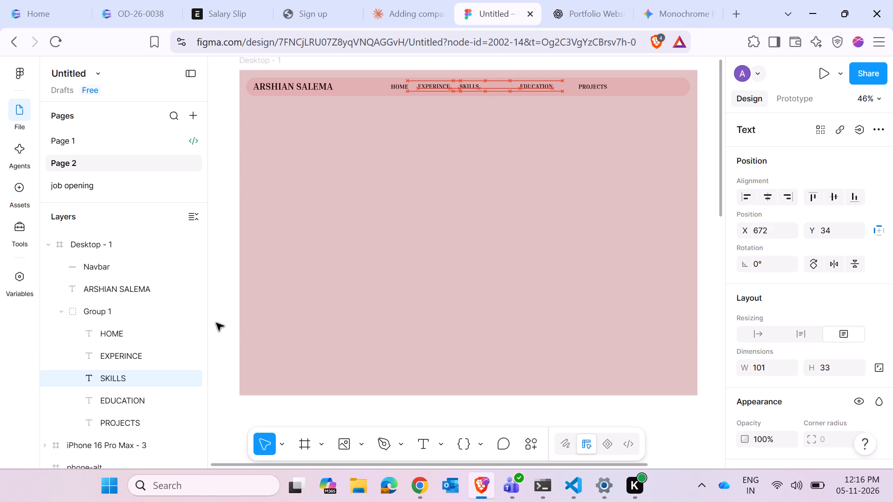
{"action": "key", "text": "Left"}
{"action": "key", "text": "Right"}
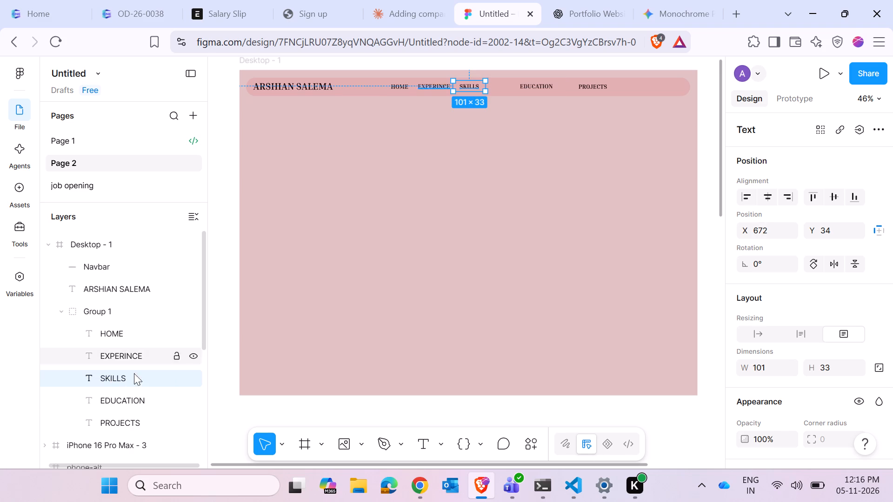
Nudge the EDUCATION navigation label toward SKILLS until its X position is 749.
{"action": "left_click", "coordinate": [127, 398]}
{"action": "key", "text": "Left"}
{"action": "key", "text": "Left"}
{"action": "key", "text": "Left"}
{"action": "key", "text": "Left"}
{"action": "key", "text": "Left"}
{"action": "key", "text": "Left"}
{"action": "key", "text": "Left"}
{"action": "key", "text": "Left"}
{"action": "key", "text": "Left"}
{"action": "key", "text": "Left"}
{"action": "key", "text": "Left"}
{"action": "key", "text": "Left"}
{"action": "key", "text": "Left"}
{"action": "key", "text": "Left"}
{"action": "key", "text": "Left"}
{"action": "key", "text": "Left"}
{"action": "key", "text": "Left"}
{"action": "key", "text": "Left"}
{"action": "key", "text": "Left"}
{"action": "key", "text": "Left"}
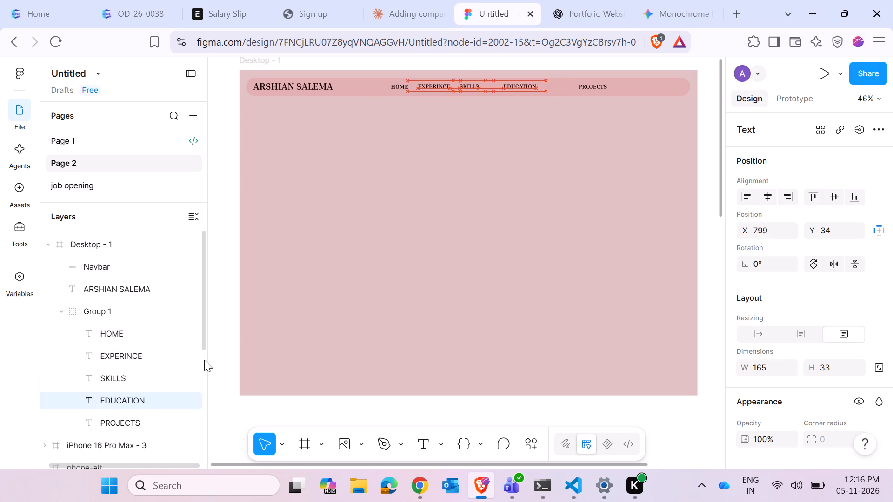
{"action": "key", "text": "Left"}
{"action": "key", "text": "Left"}
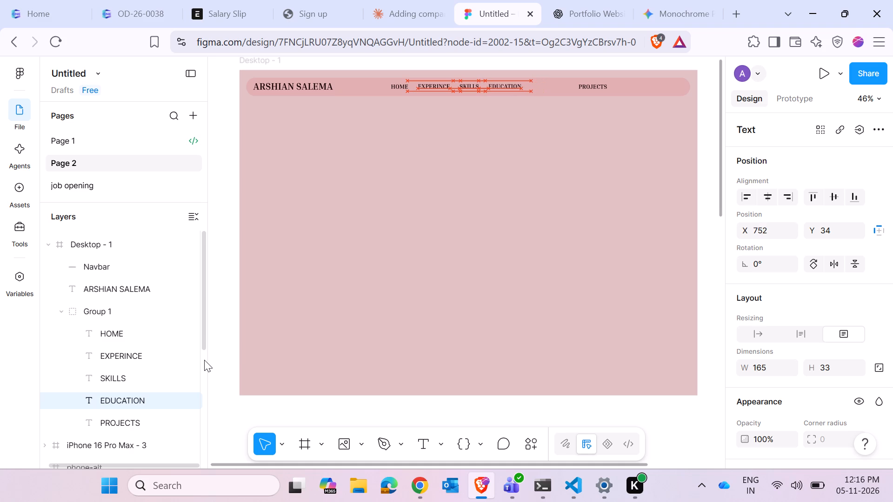
{"action": "key", "text": "Left"}
{"action": "key", "text": "Left"}
{"action": "key", "text": "Left"}
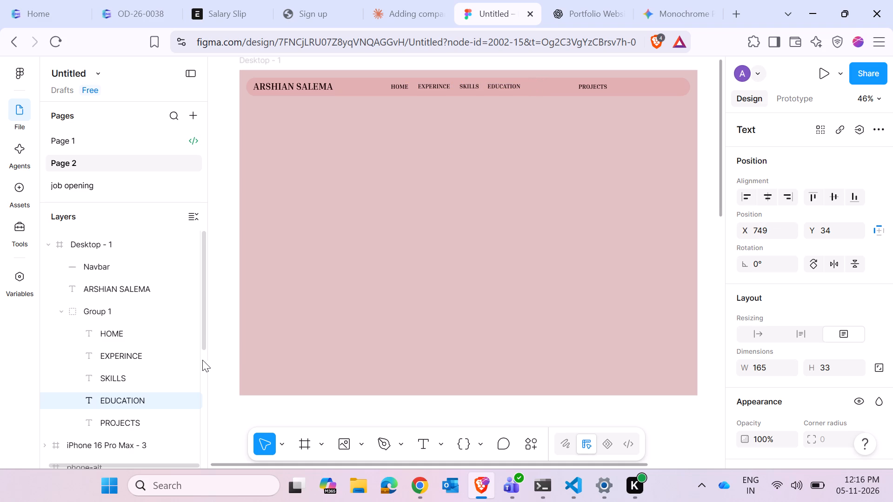
Nudge the PROJECTS navigation label toward EDUCATION and align it with the row, at X 872 and Y 34.
{"action": "left_click", "coordinate": [127, 420]}
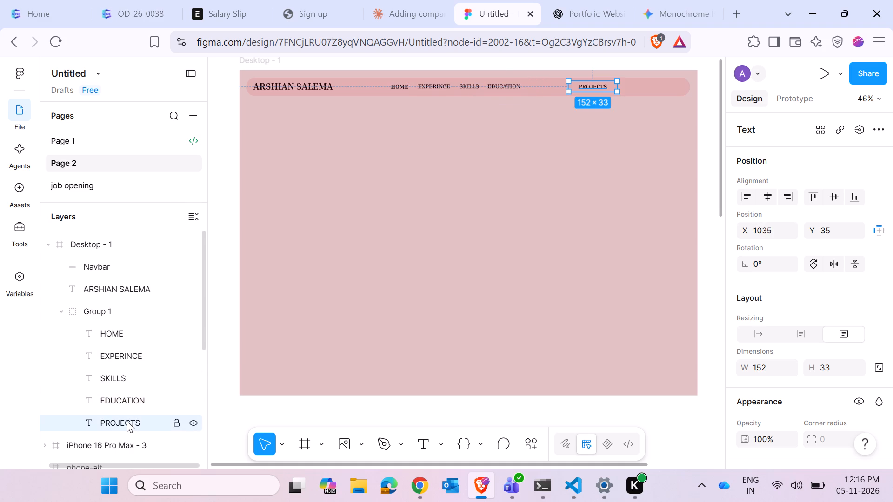
{"action": "key", "text": "Left"}
{"action": "key", "text": "Left"}
{"action": "key", "text": "Left"}
{"action": "key", "text": "Left"}
{"action": "key", "text": "Left"}
{"action": "key", "text": "Left"}
{"action": "key", "text": "Left"}
{"action": "key", "text": "Left"}
{"action": "key", "text": "Left"}
{"action": "key", "text": "Left"}
{"action": "key", "text": "Left"}
{"action": "key", "text": "Left"}
{"action": "key", "text": "Left"}
{"action": "key", "text": "Left"}
{"action": "key", "text": "Left"}
{"action": "key", "text": "Left"}
{"action": "key", "text": "Left"}
{"action": "key", "text": "Left"}
{"action": "key", "text": "Left"}
{"action": "key", "text": "Left"}
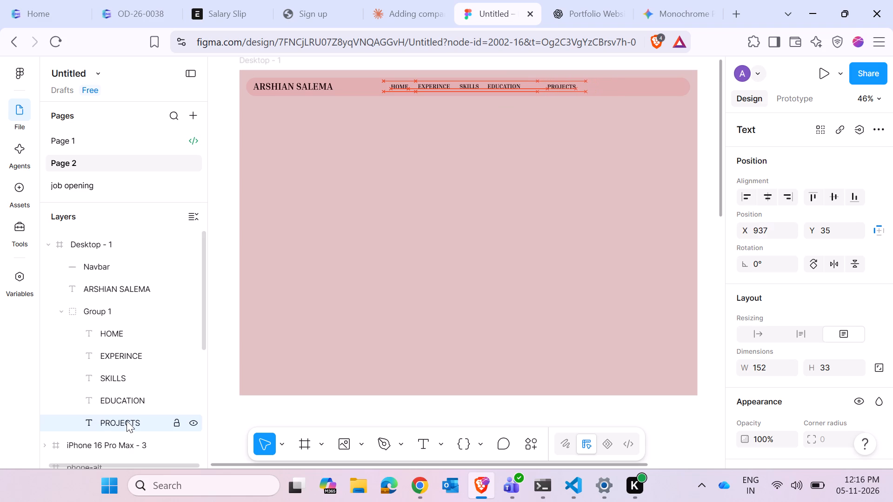
{"action": "key", "text": "Up"}
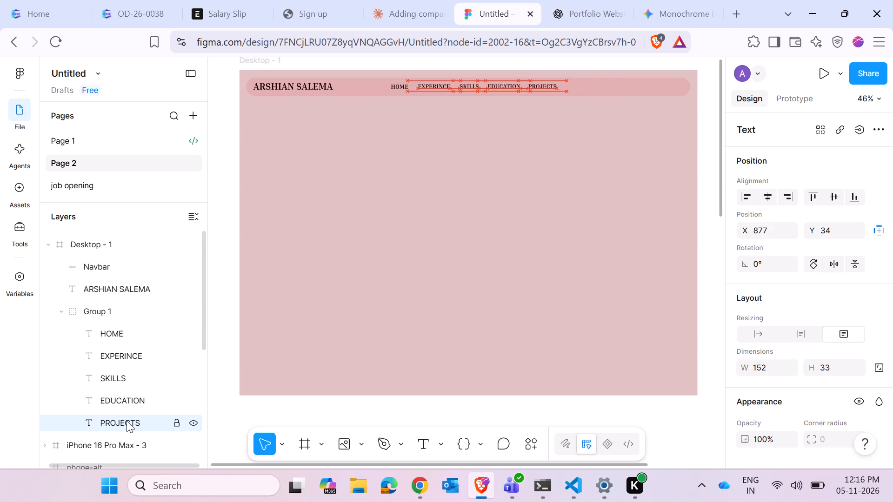
{"action": "key", "text": "Up"}
{"action": "key", "text": "Left"}
{"action": "key", "text": "Left"}
{"action": "key", "text": "Down"}
{"action": "key", "text": "Left"}
{"action": "key", "text": "Left"}
{"action": "key", "text": "Left"}
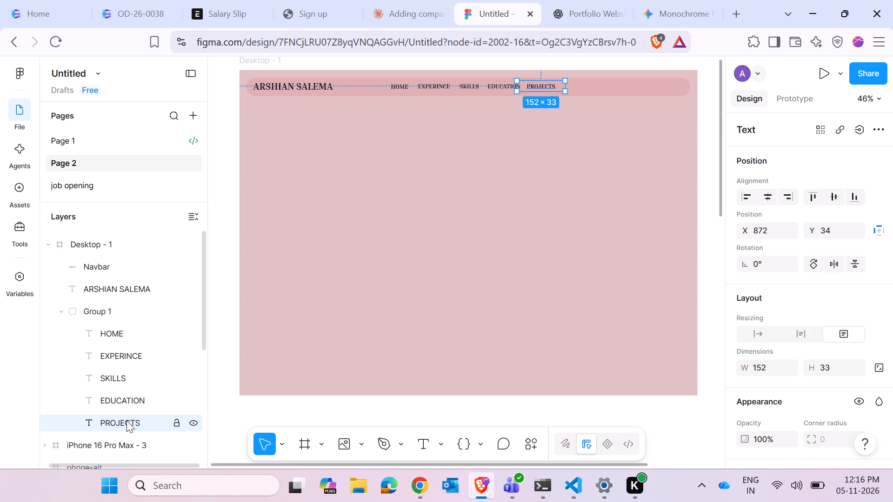
Hide the iPhone 16 Pro Max - 3 frame.
{"action": "left_click", "coordinate": [194, 447]}
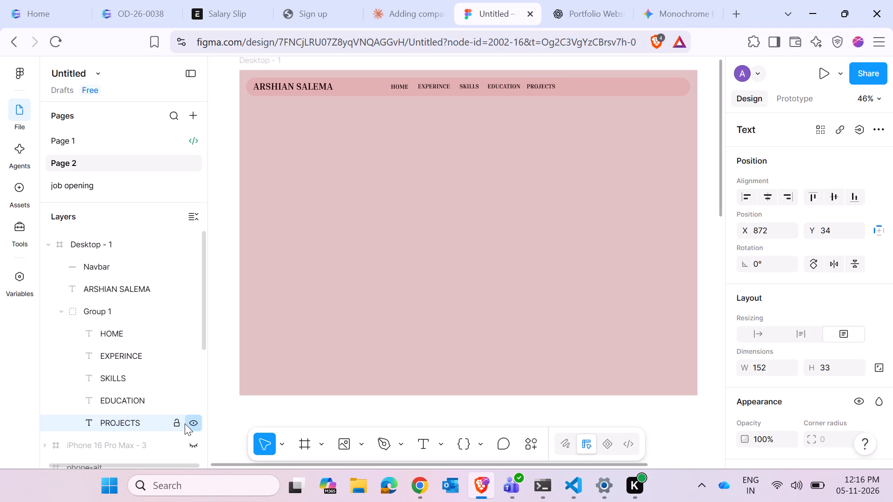
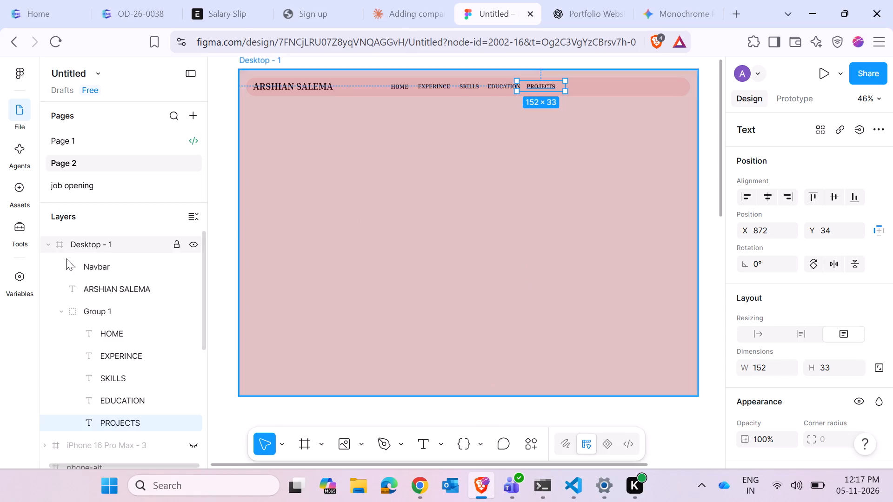
Open the Font Awesome Icons plugin.
{"action": "left_click", "coordinate": [512, 272]}
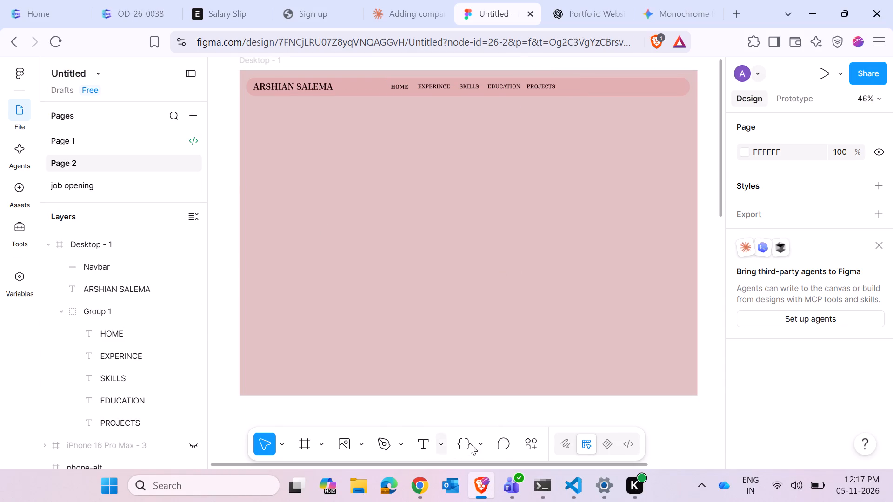
{"action": "left_click", "coordinate": [362, 445]}
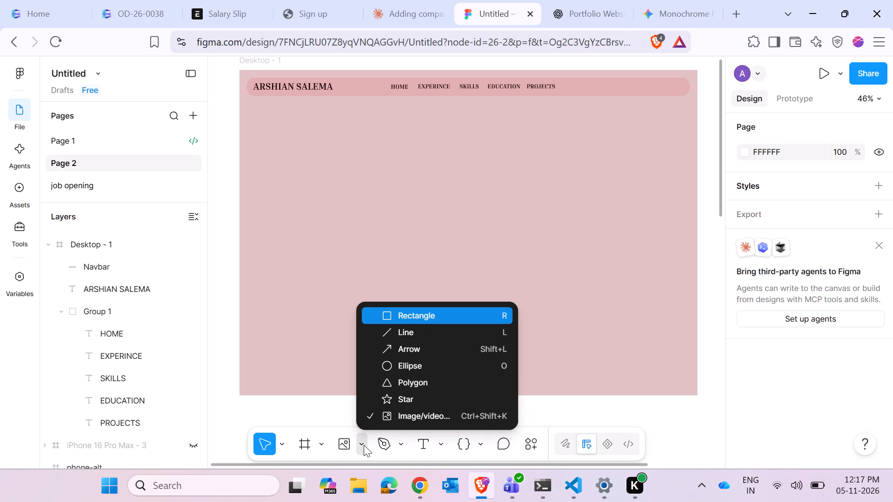
{"action": "left_click", "coordinate": [437, 448]}
{"action": "left_click", "coordinate": [441, 444]}
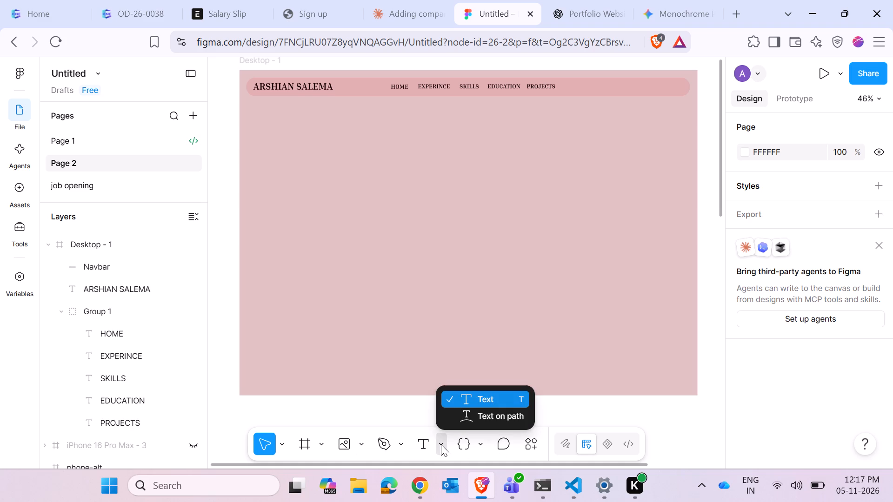
{"action": "left_click", "coordinate": [526, 443]}
{"action": "left_click", "coordinate": [530, 443]}
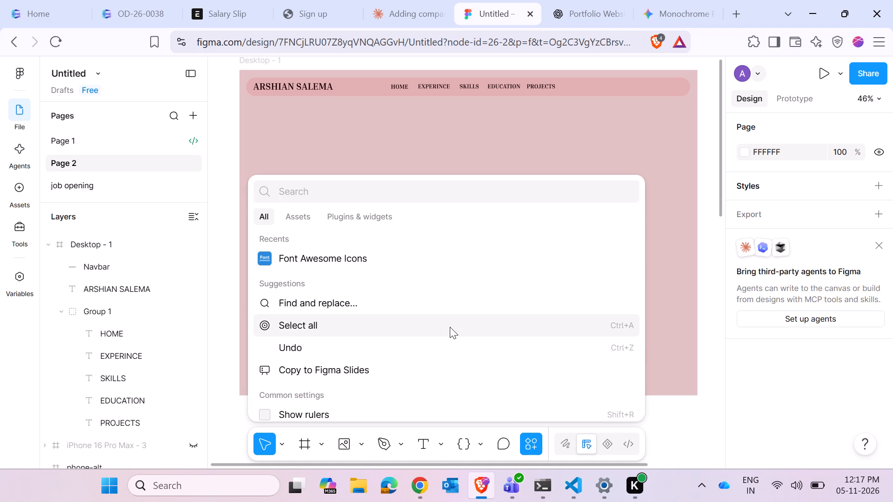
{"action": "left_click", "coordinate": [491, 252]}
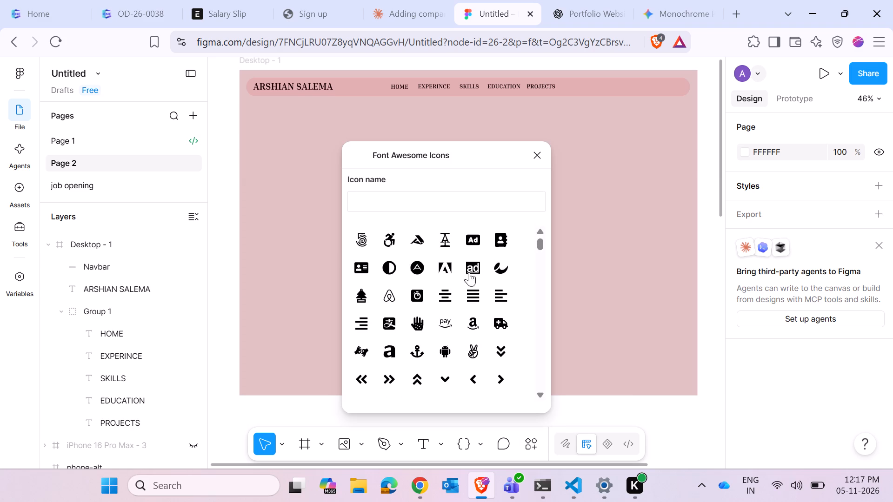
Search the Font Awesome icons for "con" and "pho", and clear the search.
{"action": "left_click", "coordinate": [377, 196]}
{"action": "type", "text": "con"}
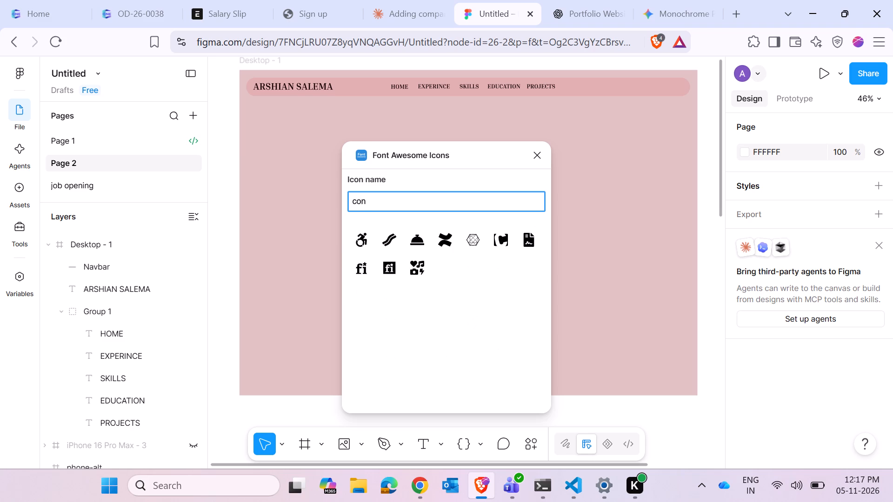
{"action": "key", "text": "BackSpace"}
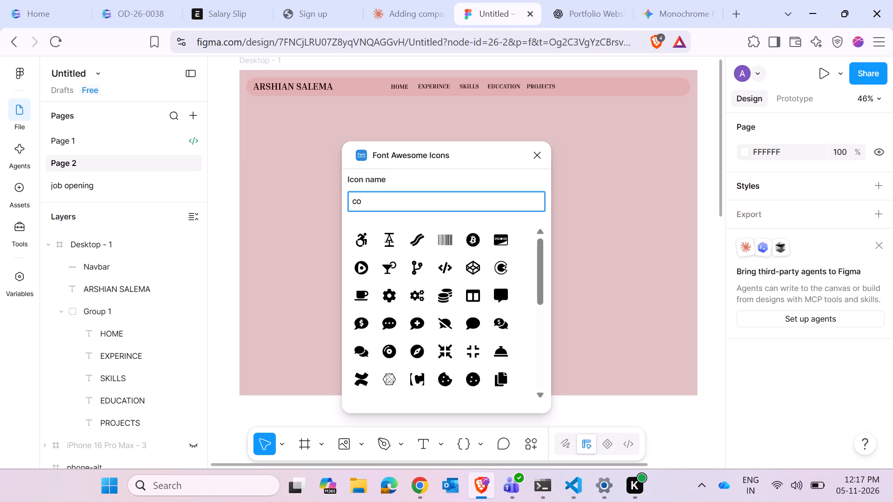
{"action": "key", "text": "n"}
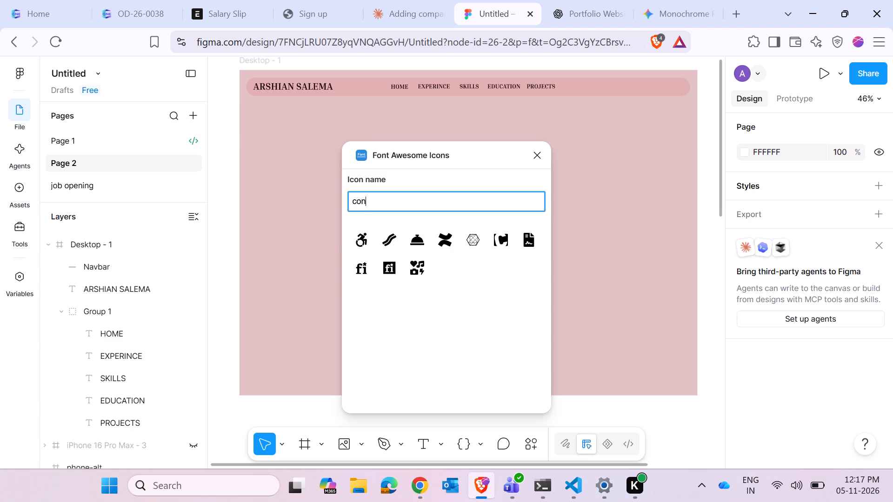
{"action": "key", "text": "BackSpace"}
{"action": "key", "text": "BackSpace"}
{"action": "key", "text": "BackSpace"}
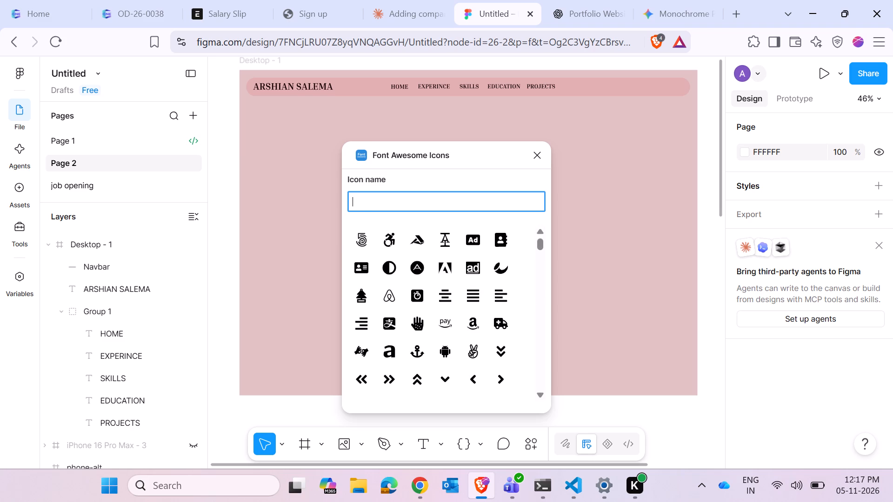
{"action": "type", "text": "pho"}
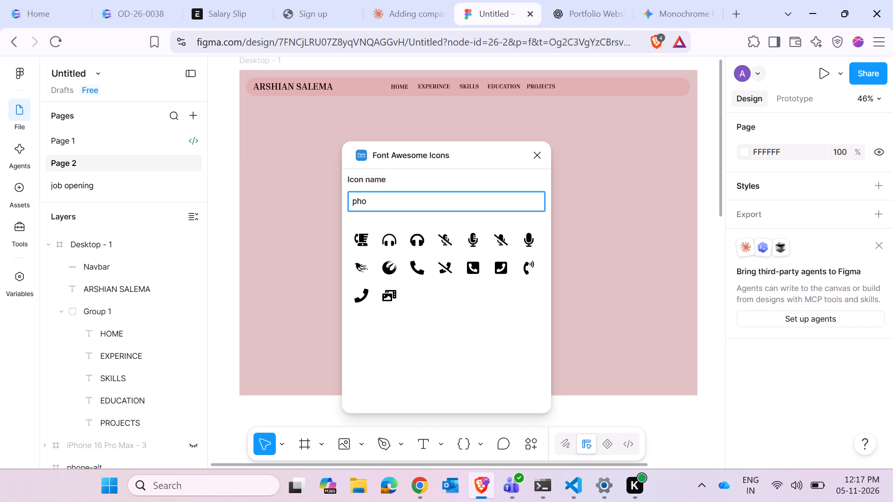
{"action": "key", "text": "BackSpace"}
{"action": "key", "text": "BackSpace"}
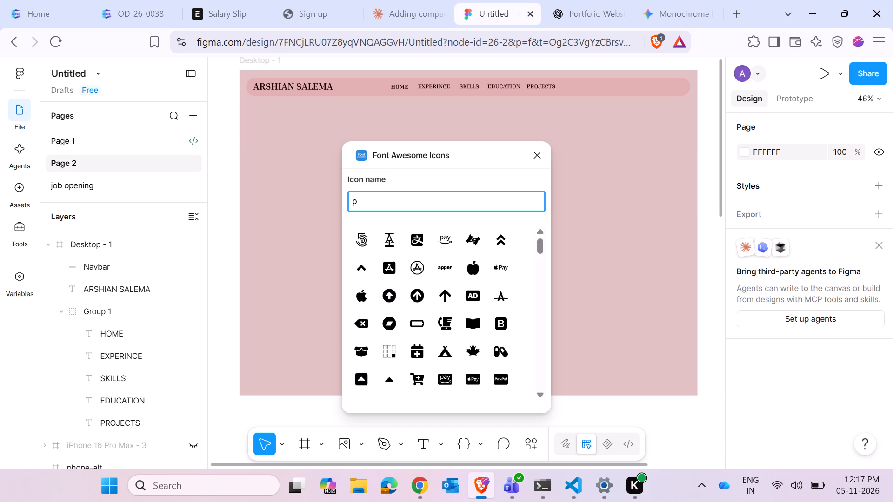
{"action": "key", "text": "BackSpace"}
Insert the angle-right icon and move its arrow vector into the Desktop - 1 frame, at about X 1083, Y 339.
{"action": "scroll", "coordinate": [436, 314], "scroll_direction": "down", "scroll_amount": 1}
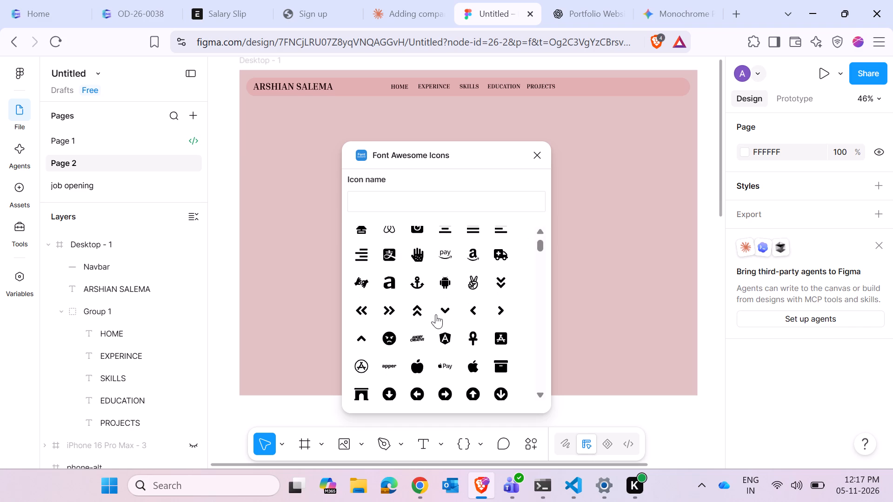
{"action": "left_click", "coordinate": [499, 309]}
{"action": "left_click_drag", "start_coordinate": [470, 269], "coordinate": [482, 256]}
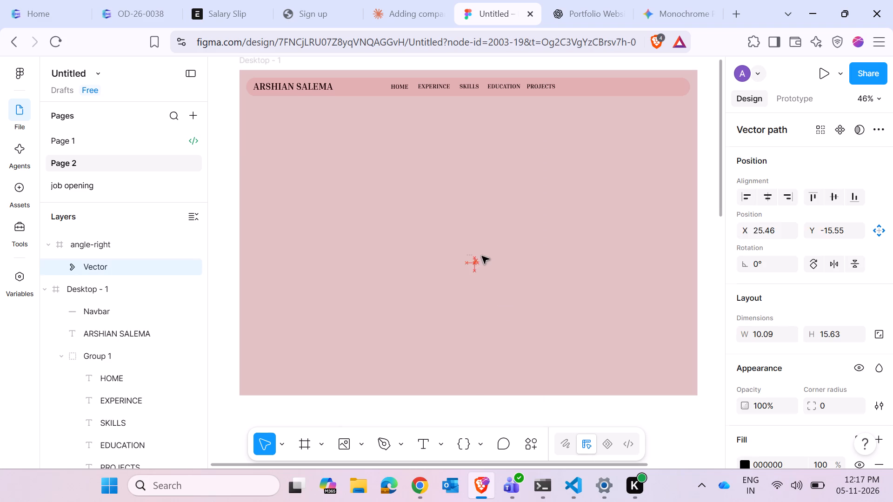
{"action": "left_click_drag", "start_coordinate": [482, 256], "coordinate": [609, 162]}
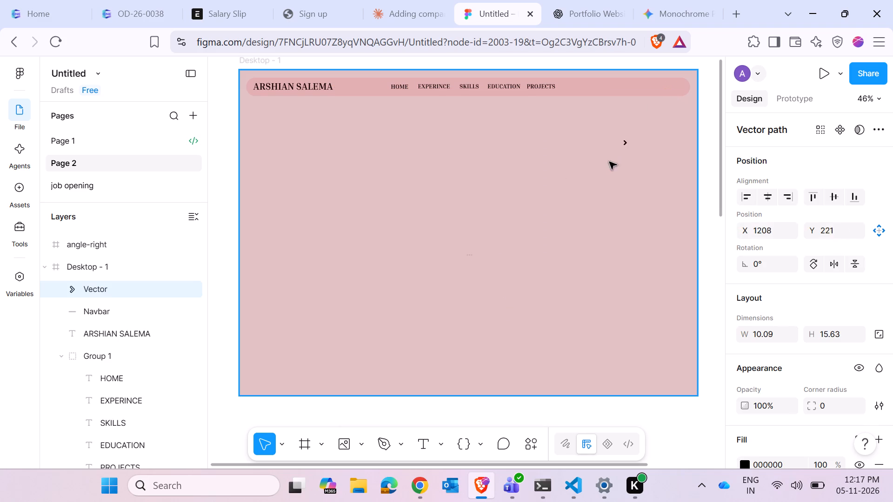
{"action": "left_click_drag", "start_coordinate": [609, 162], "coordinate": [586, 182]}
{"action": "left_click", "coordinate": [558, 217]}
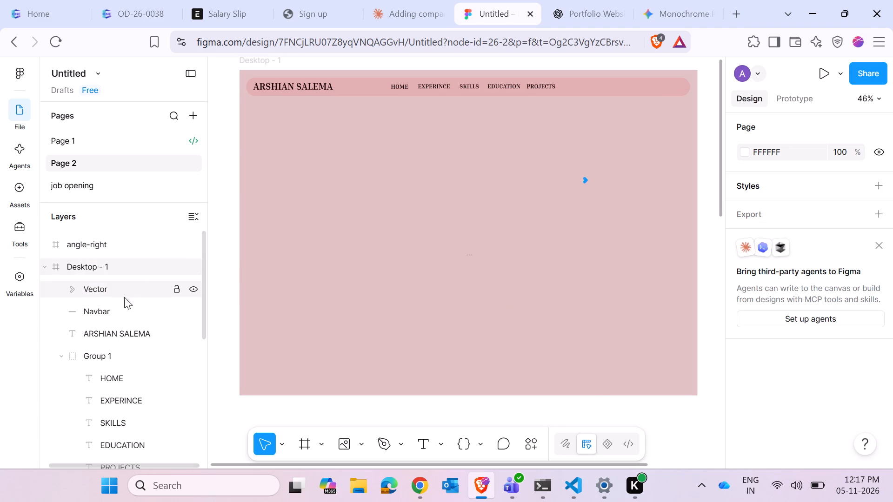
Reorder the arrow's Vector layer within Desktop - 1 so it sits between the name logo and Group 1.
{"action": "left_click", "coordinate": [60, 355]}
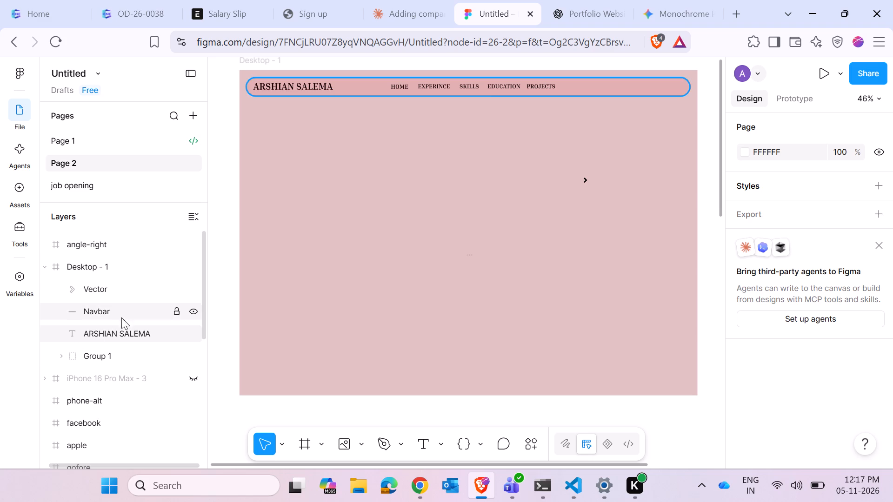
{"action": "left_click_drag", "start_coordinate": [133, 291], "coordinate": [132, 366]}
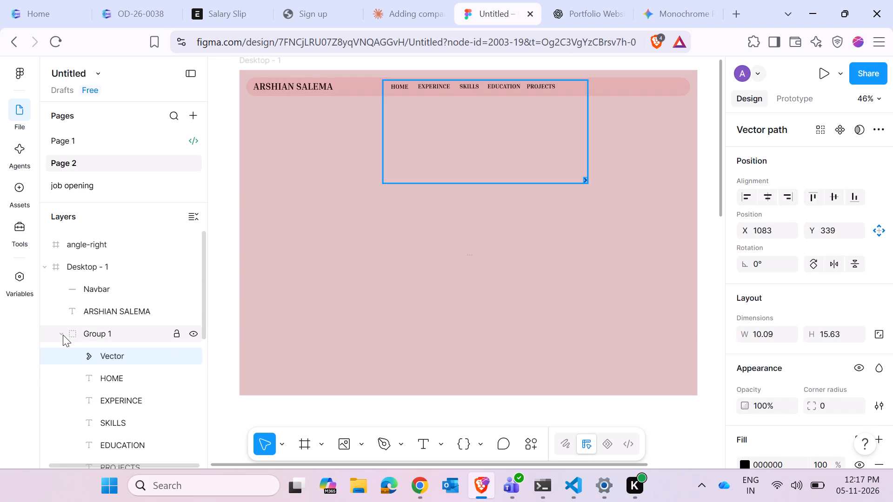
{"action": "left_click_drag", "start_coordinate": [96, 354], "coordinate": [100, 323]}
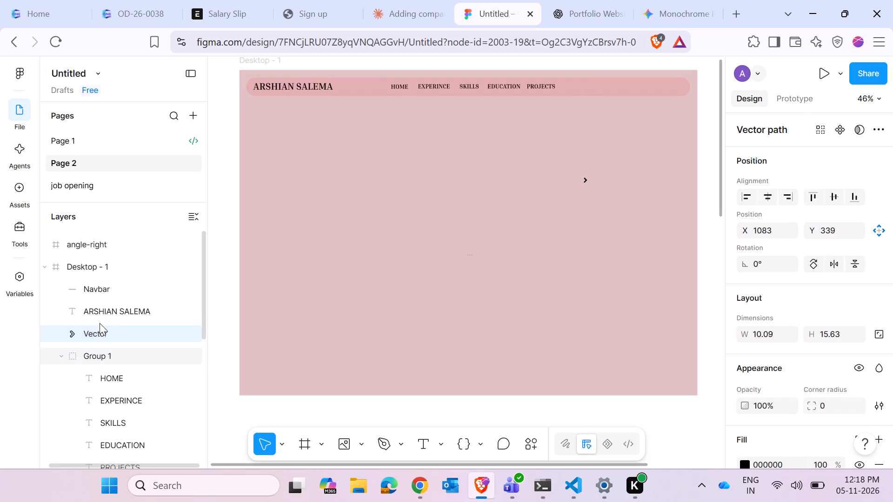
{"action": "left_click", "coordinate": [62, 356]}
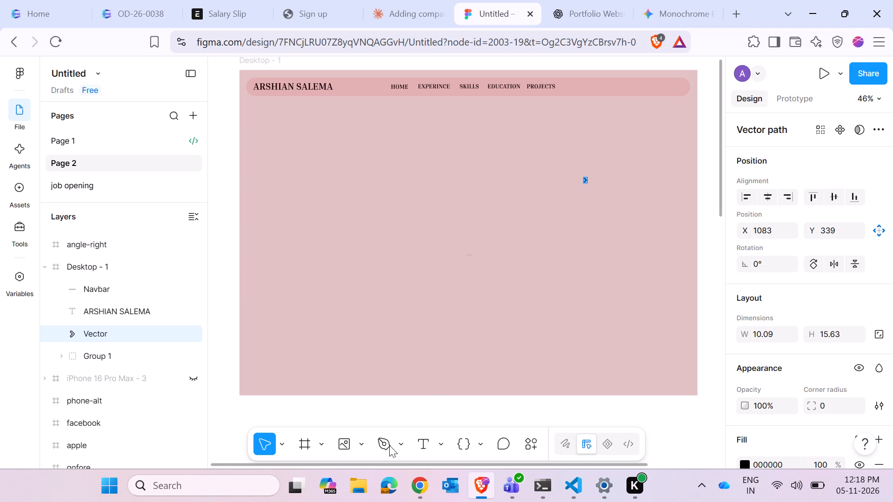
Add a CONTACT ME text in a box about 143 × 46 at X 666, Y 333, below the navbar.
{"action": "left_click", "coordinate": [434, 443]}
{"action": "left_click", "coordinate": [442, 443]}
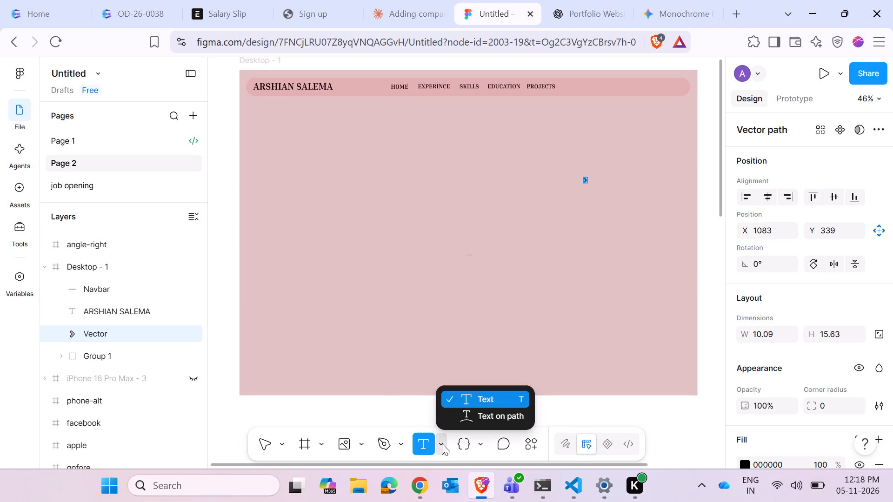
{"action": "left_click", "coordinate": [425, 447]}
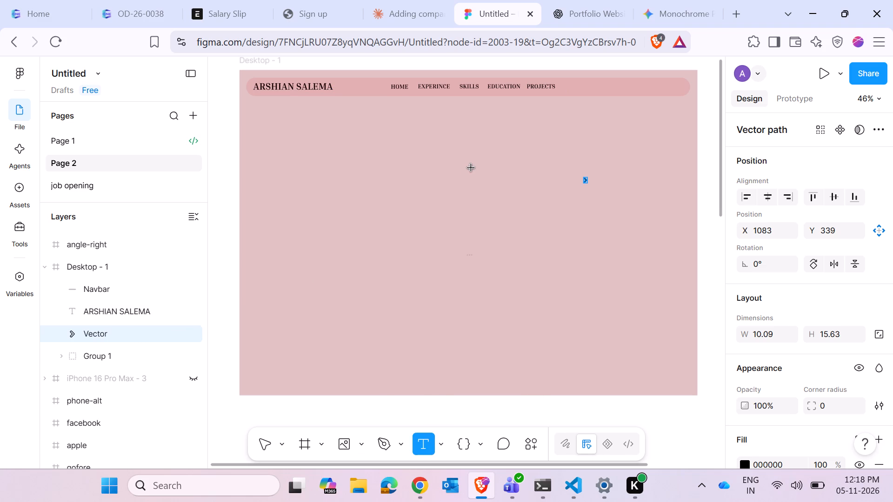
{"action": "left_click_drag", "start_coordinate": [452, 176], "coordinate": [496, 189]}
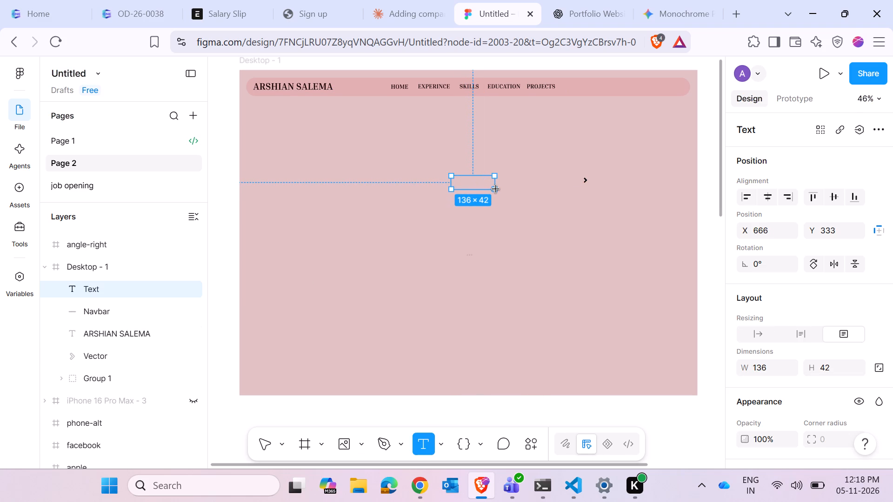
{"action": "left_click_drag", "start_coordinate": [496, 189], "coordinate": [497, 190]}
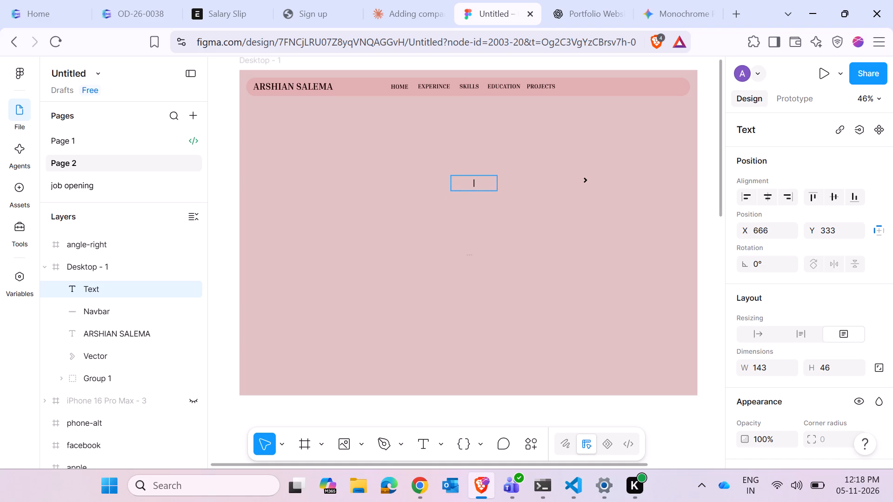
{"action": "type", "text": "CO"}
{"action": "key", "text": "shift+n"}
{"action": "type", "text": "TACT ME"}
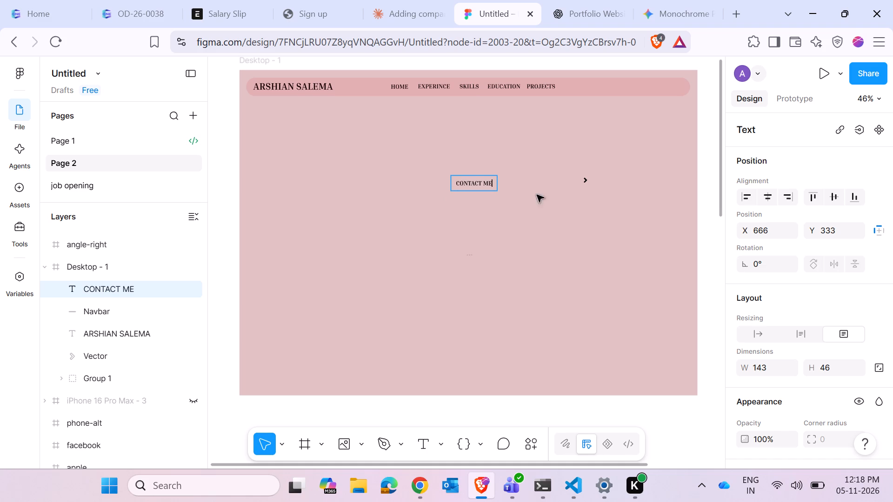
{"action": "left_click", "coordinate": [475, 236]}
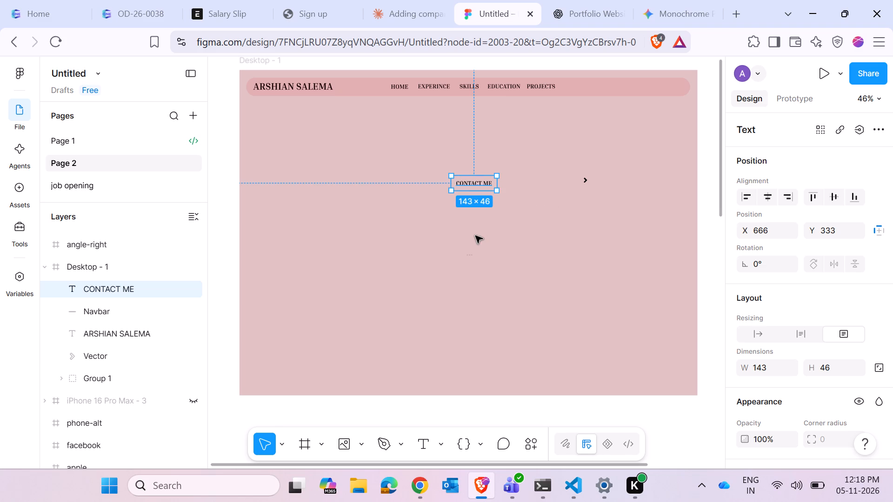
Draw a small empty frame inside Desktop - 1, to the left of the CONTACT ME text.
{"action": "left_click", "coordinate": [317, 445]}
{"action": "left_click", "coordinate": [354, 384]}
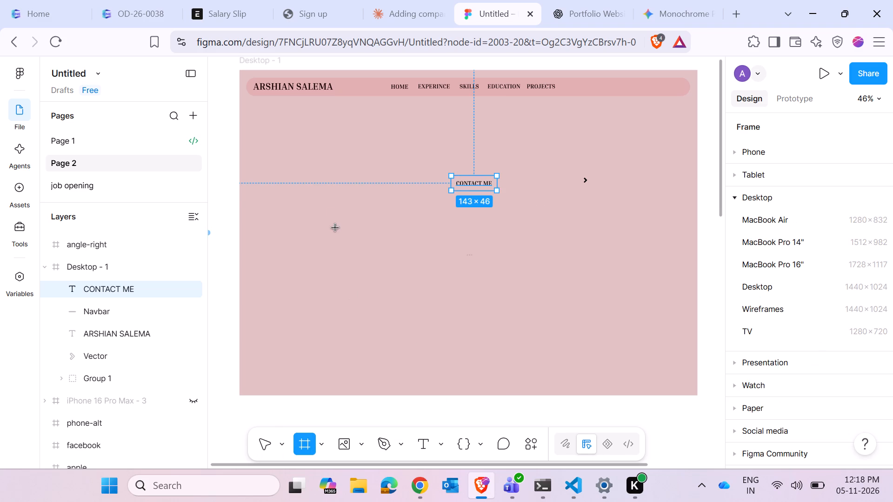
{"action": "left_click_drag", "start_coordinate": [332, 192], "coordinate": [376, 204]}
Move the CONTACT ME text onto the navbar's right part, at about X 1149, Y 28.
{"action": "left_click", "coordinate": [463, 185]}
{"action": "left_click_drag", "start_coordinate": [470, 184], "coordinate": [446, 189]}
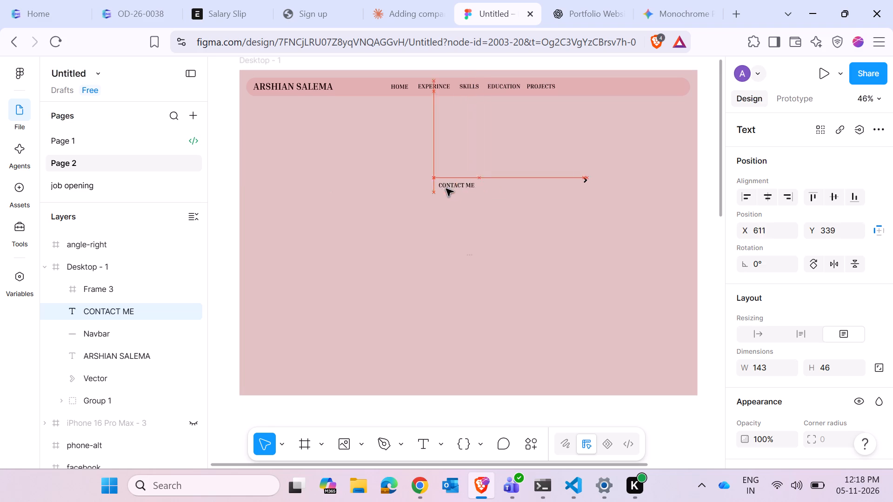
{"action": "left_click_drag", "start_coordinate": [446, 189], "coordinate": [424, 197]}
{"action": "left_click", "coordinate": [432, 242]}
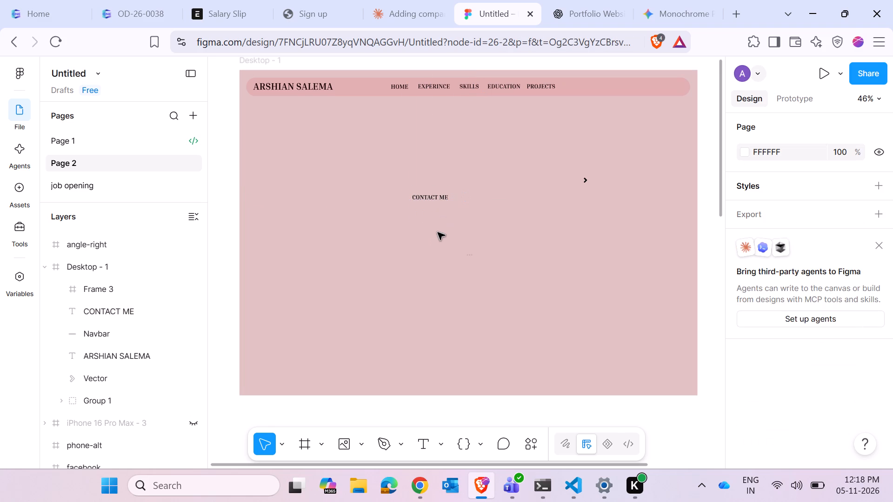
{"action": "left_click_drag", "start_coordinate": [429, 200], "coordinate": [593, 108]}
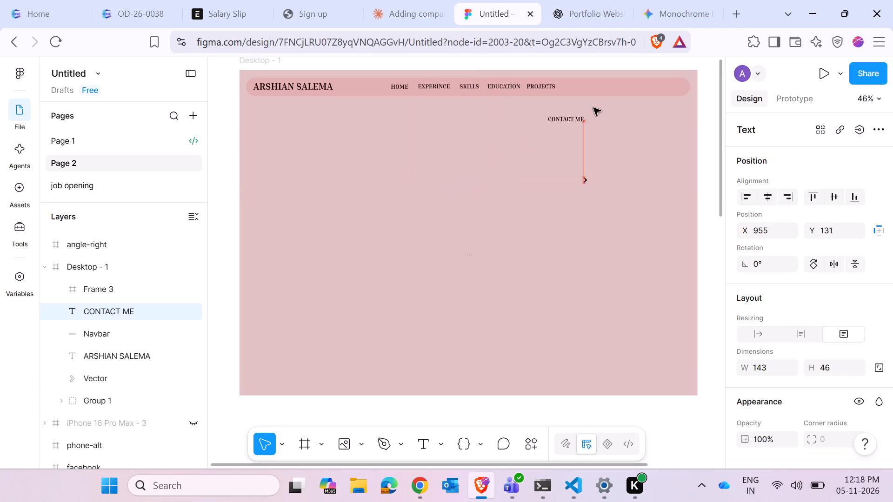
{"action": "left_click_drag", "start_coordinate": [593, 108], "coordinate": [626, 89]}
Move the arrow vector onto the navbar right after CONTACT ME and nudge it to X 1290, Y 44.
{"action": "left_click_drag", "start_coordinate": [583, 179], "coordinate": [584, 177]}
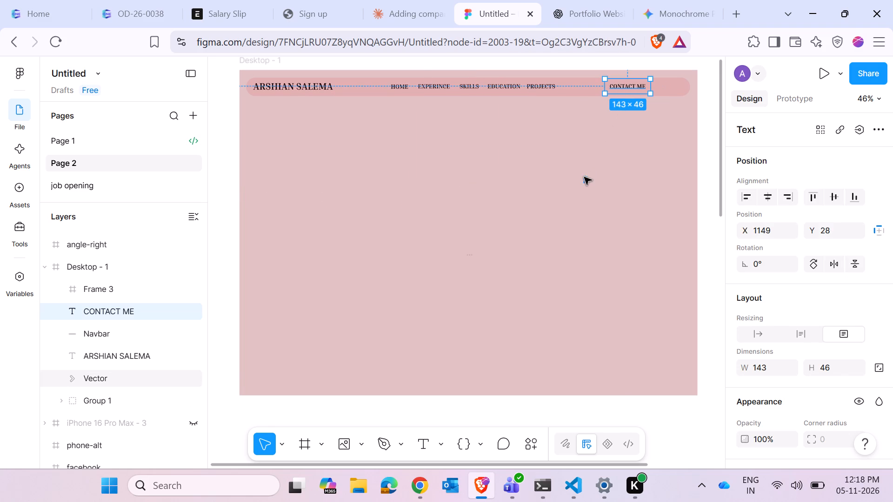
{"action": "left_click_drag", "start_coordinate": [584, 177], "coordinate": [654, 87]}
{"action": "key", "text": "Up"}
{"action": "key", "text": "Up"}
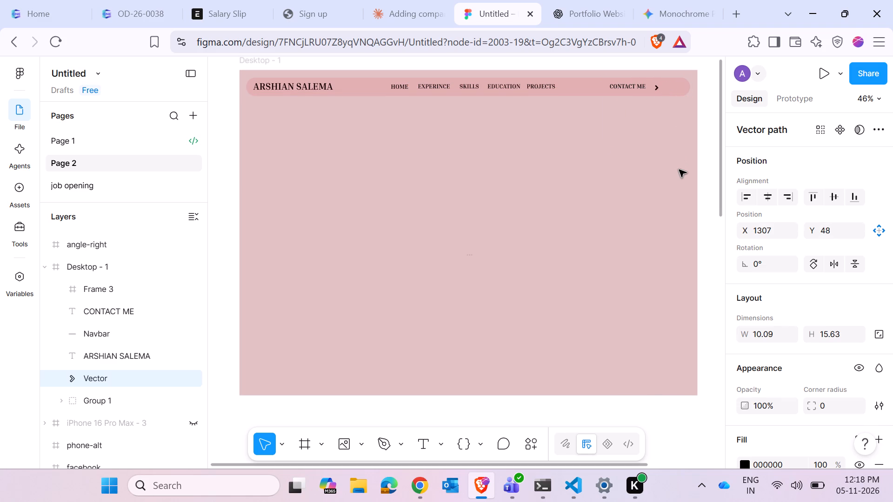
{"action": "key", "text": "Up"}
{"action": "key", "text": "Up"}
{"action": "key", "text": "Up"}
{"action": "key", "text": "Left"}
{"action": "key", "text": "Left"}
{"action": "key", "text": "Left"}
{"action": "key", "text": "Left"}
{"action": "key", "text": "Left"}
{"action": "key", "text": "Left"}
{"action": "key", "text": "Left"}
{"action": "key", "text": "Left"}
{"action": "key", "text": "Left"}
{"action": "key", "text": "Left"}
{"action": "key", "text": "Left"}
{"action": "key", "text": "Left"}
{"action": "key", "text": "Up"}
{"action": "key", "text": "Left"}
{"action": "key", "text": "Left"}
{"action": "key", "text": "Left"}
{"action": "key", "text": "Left"}
{"action": "key", "text": "Left"}
{"action": "left_click", "coordinate": [626, 181]}
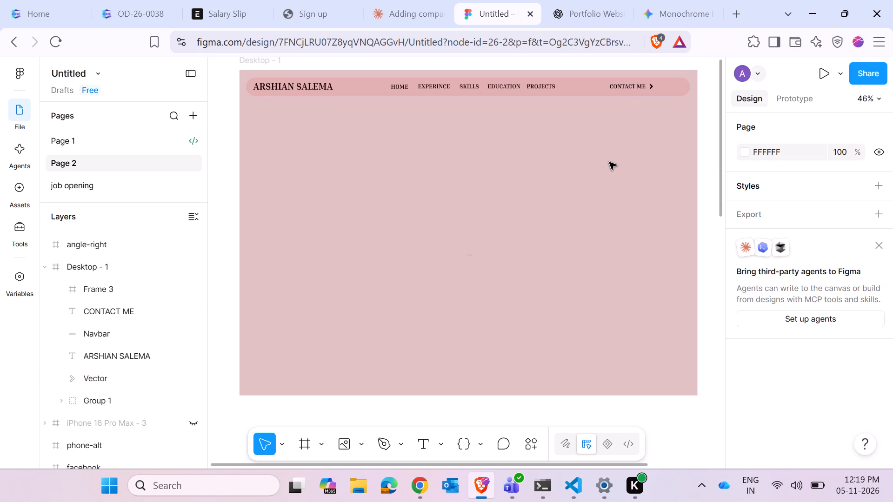
{"action": "left_click", "coordinate": [609, 175]}
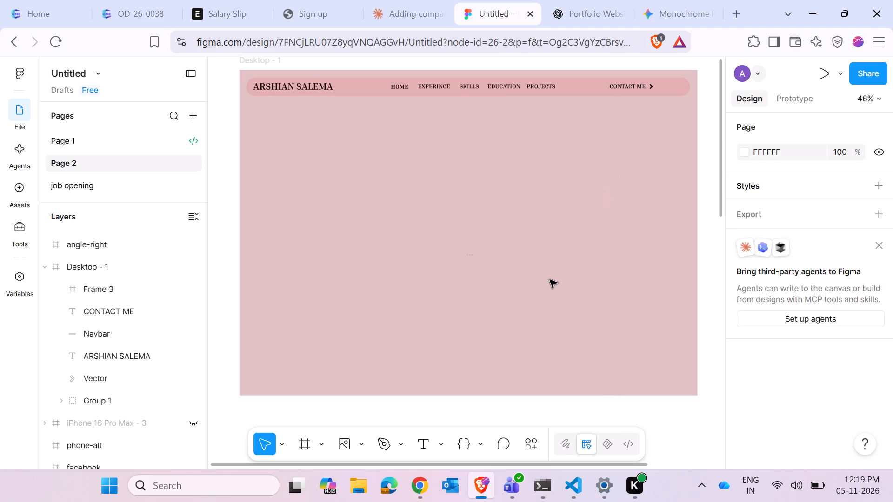
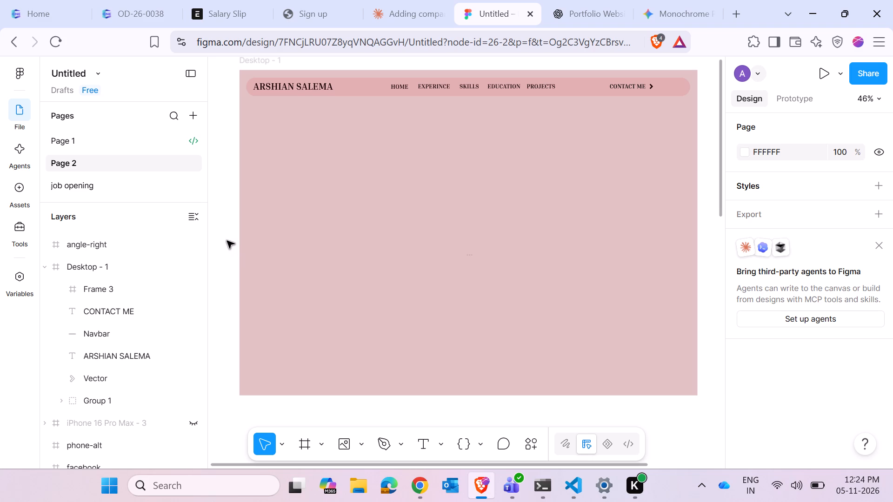
Delete the stray 25 × 25 angle-right frame lying over the empty middle of the Desktop - 1 frame.
{"action": "left_click", "coordinate": [47, 265]}
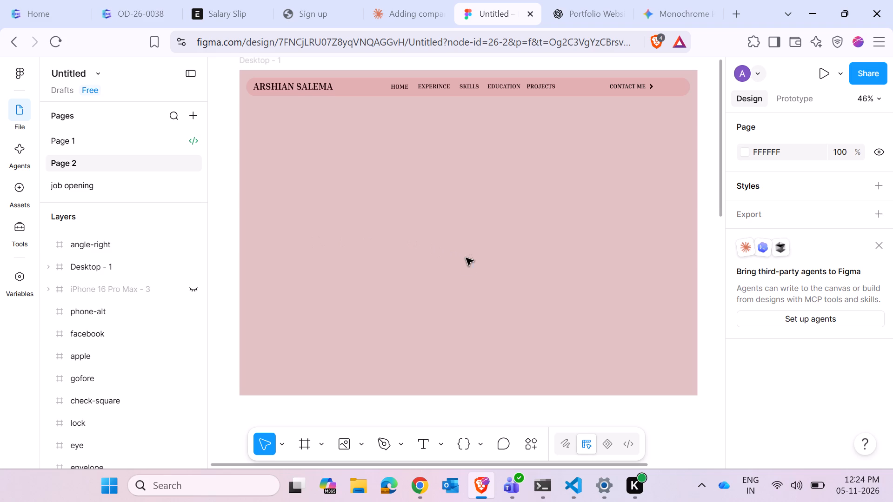
{"action": "left_click", "coordinate": [473, 268]}
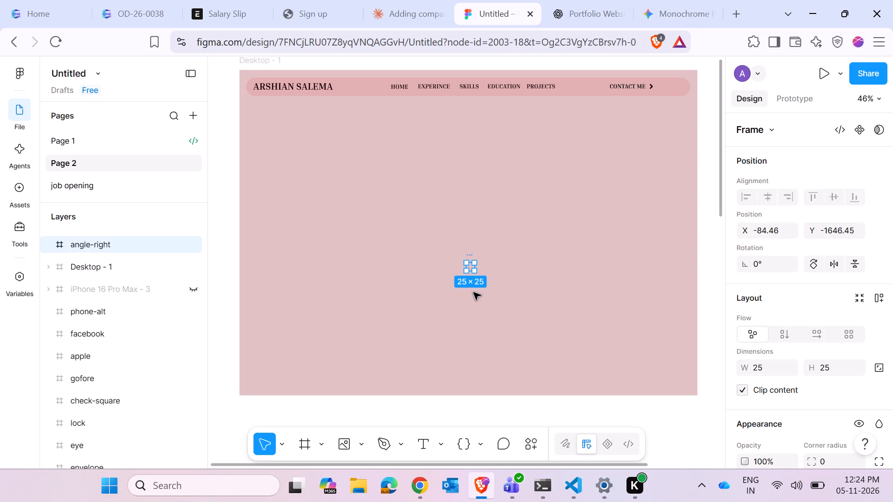
{"action": "key", "text": "Delete"}
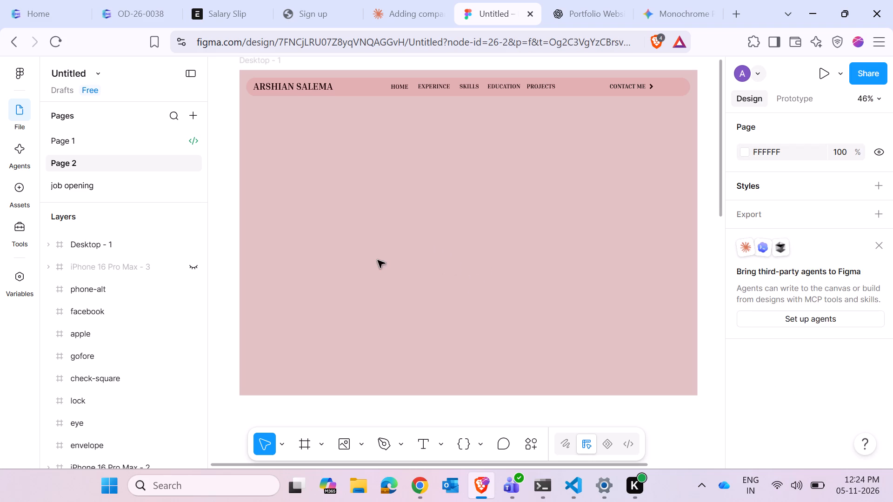
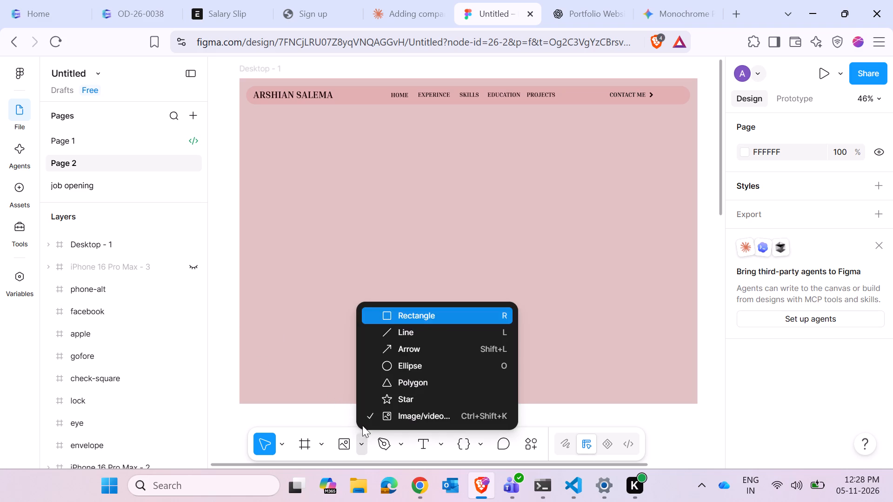
Draw a rectangle about 219 × 42 below the name text of the navbar in Desktop - 1.
{"action": "left_click", "coordinate": [427, 314]}
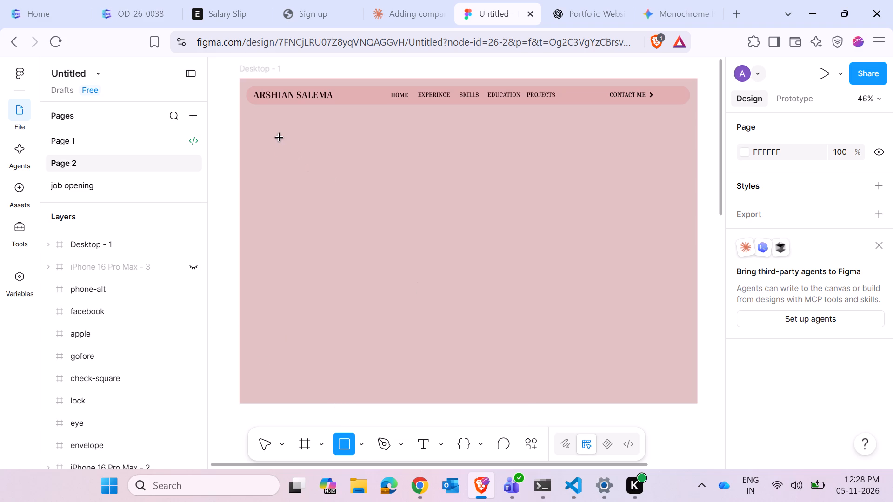
{"action": "left_click_drag", "start_coordinate": [280, 135], "coordinate": [340, 148]}
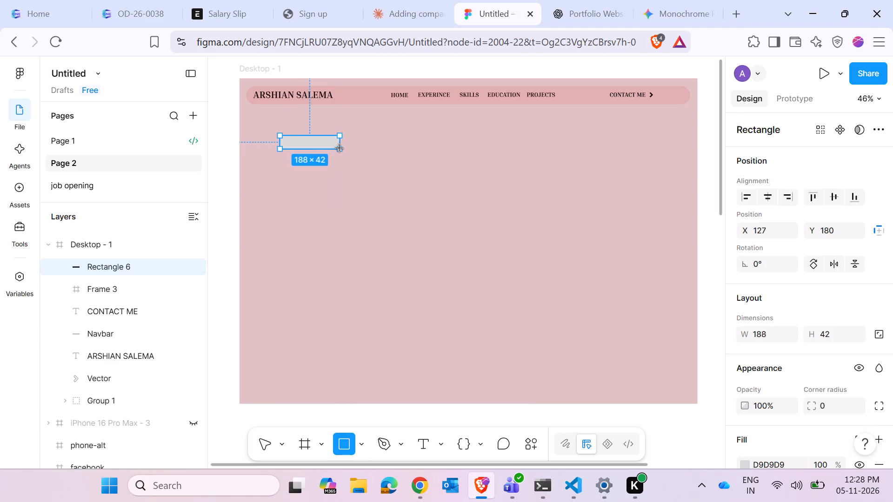
{"action": "left_click_drag", "start_coordinate": [340, 148], "coordinate": [349, 149]}
Delete the stray empty 140 × 39 frame, Frame 3, from Desktop - 1.
{"action": "left_click", "coordinate": [373, 202]}
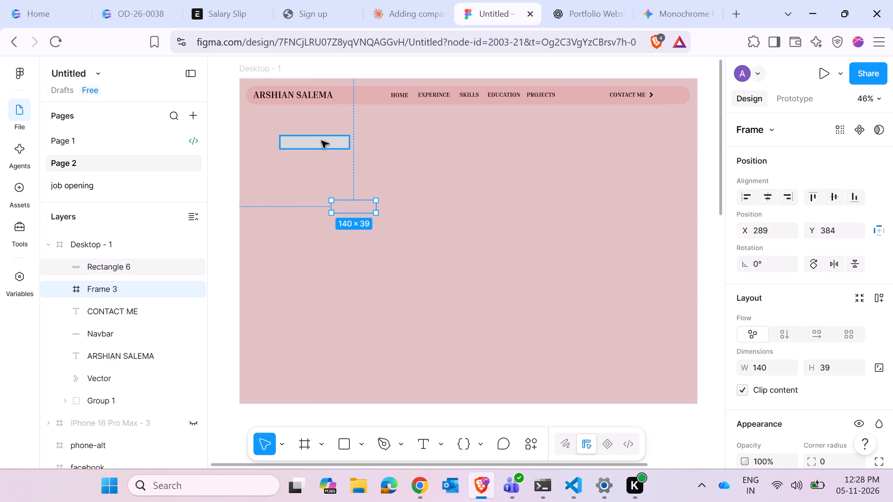
{"action": "left_click", "coordinate": [321, 141]}
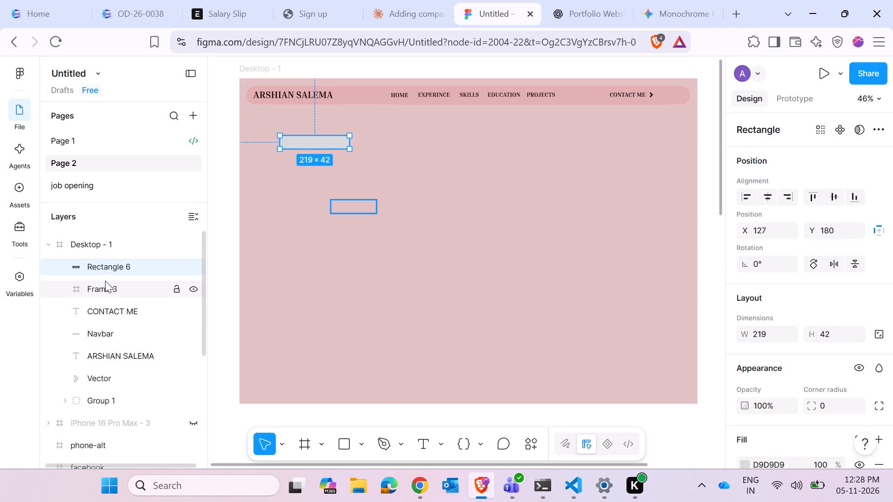
{"action": "left_click", "coordinate": [80, 291]}
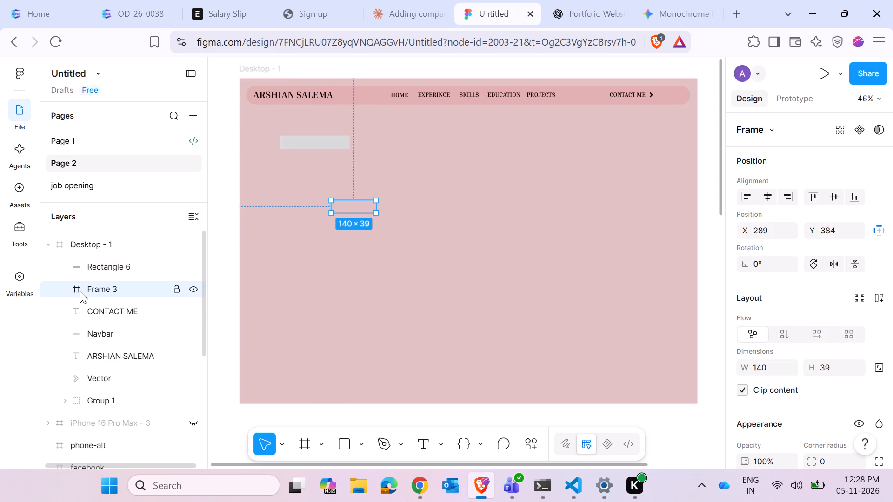
{"action": "key", "text": "Delete"}
Group the navbar's background, name text, CONTACT ME text, arrow vector and navigation links group together.
{"action": "left_click", "coordinate": [83, 287]}
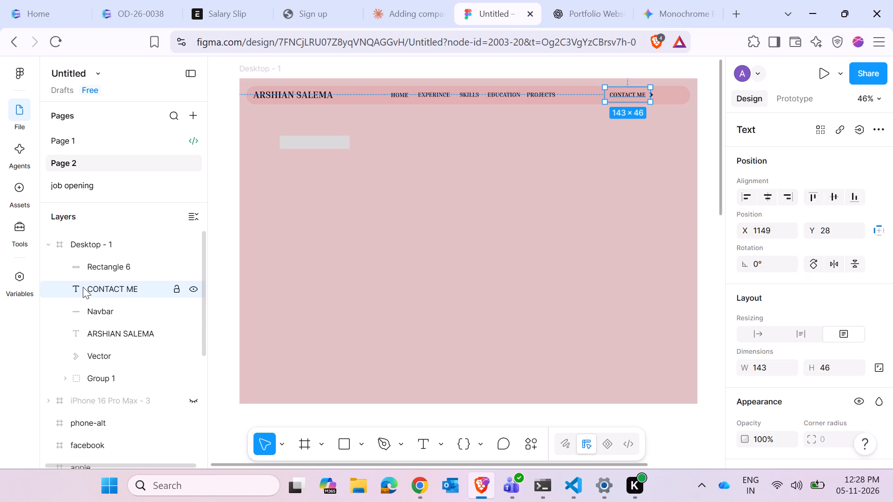
{"action": "left_click", "coordinate": [100, 308]}
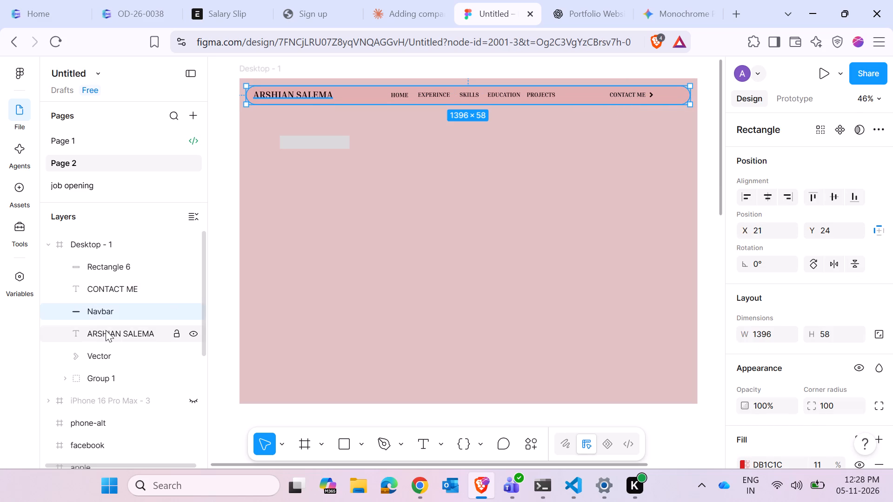
{"action": "left_click", "coordinate": [106, 330]}
{"action": "left_click", "coordinate": [106, 351]}
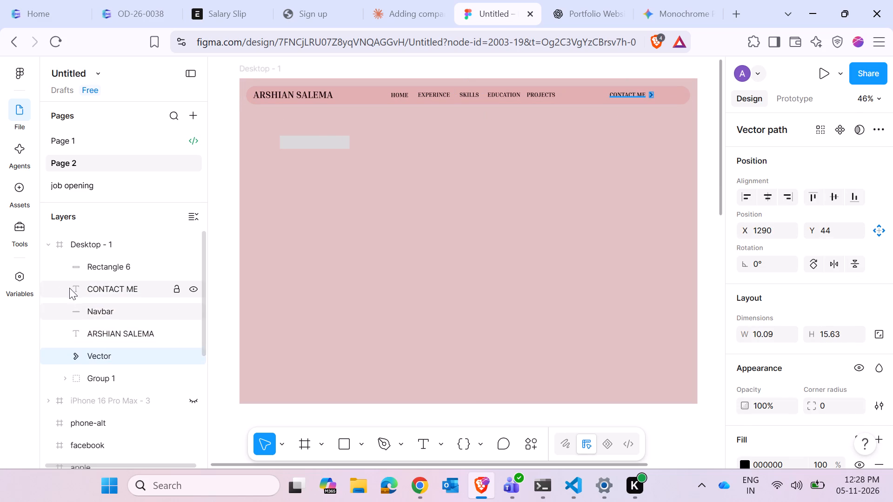
{"action": "left_click", "coordinate": [113, 377]}
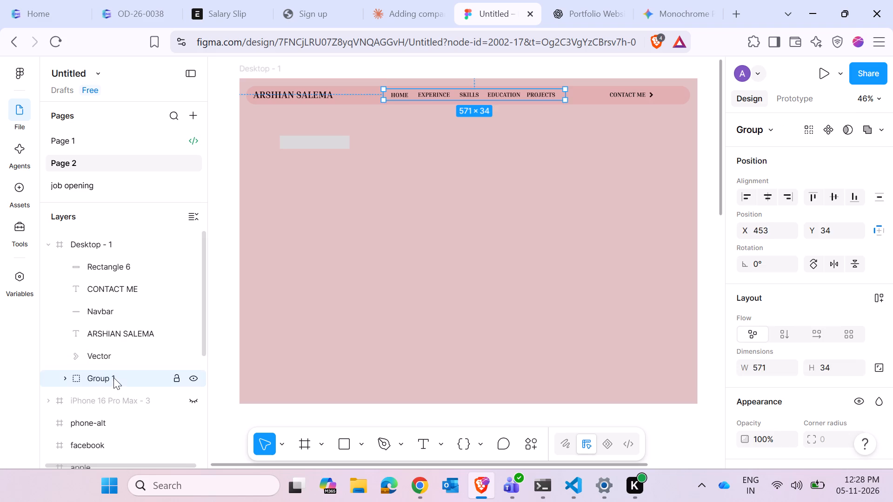
{"action": "left_click", "coordinate": [124, 357], "text": "ctrl"}
{"action": "left_click", "coordinate": [134, 335], "text": "ctrl"}
{"action": "left_click", "coordinate": [134, 308], "text": "ctrl"}
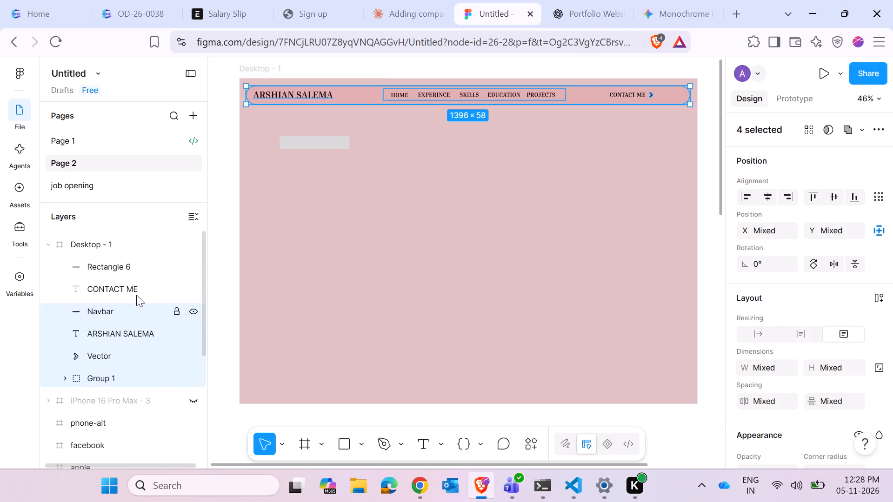
{"action": "left_click", "coordinate": [140, 287], "text": "ctrl"}
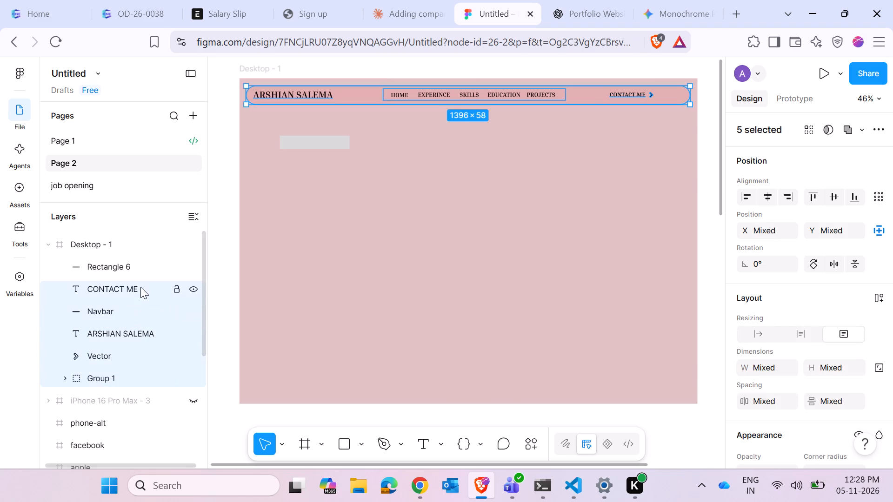
{"action": "key", "text": "ctrl+g"}
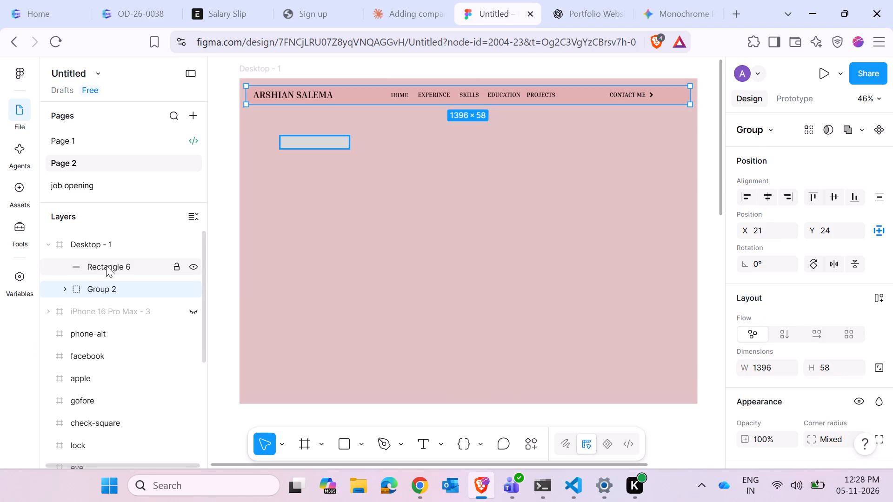
Rename the new group holding all the navbar elements as Navbar.
{"action": "left_click", "coordinate": [106, 265]}
{"action": "double_click", "coordinate": [93, 286]}
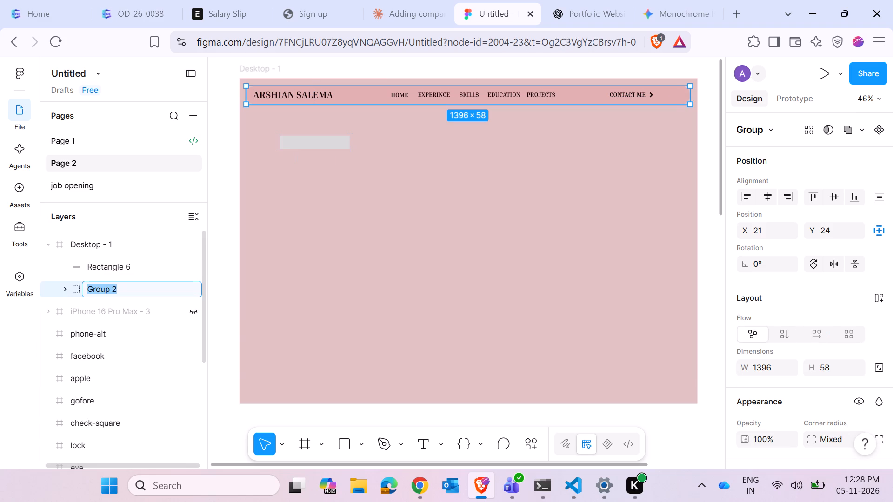
{"action": "type", "text": "Navb"}
{"action": "type", "text": "ar"}
{"action": "key", "text": "Return"}
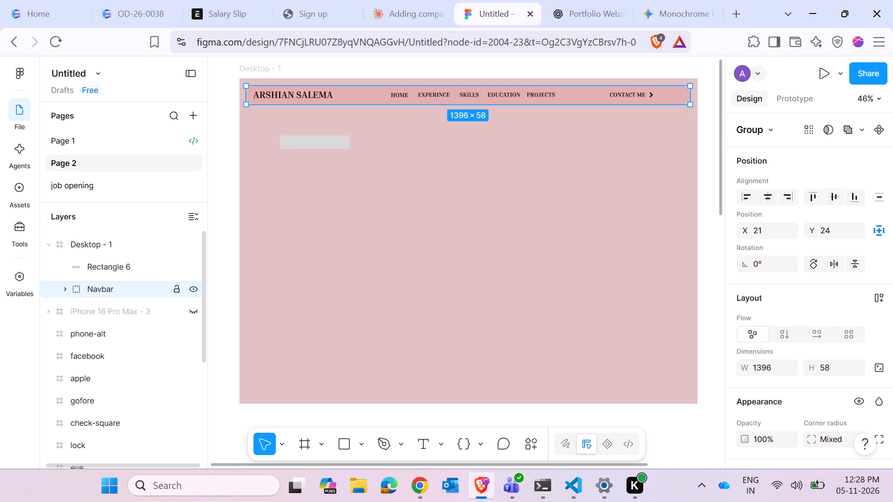
Move the Navbar group above Rectangle 6 in the layer order of Desktop - 1, then select Rectangle 6.
{"action": "left_click_drag", "start_coordinate": [109, 289], "coordinate": [114, 259]}
{"action": "left_click", "coordinate": [114, 285]}
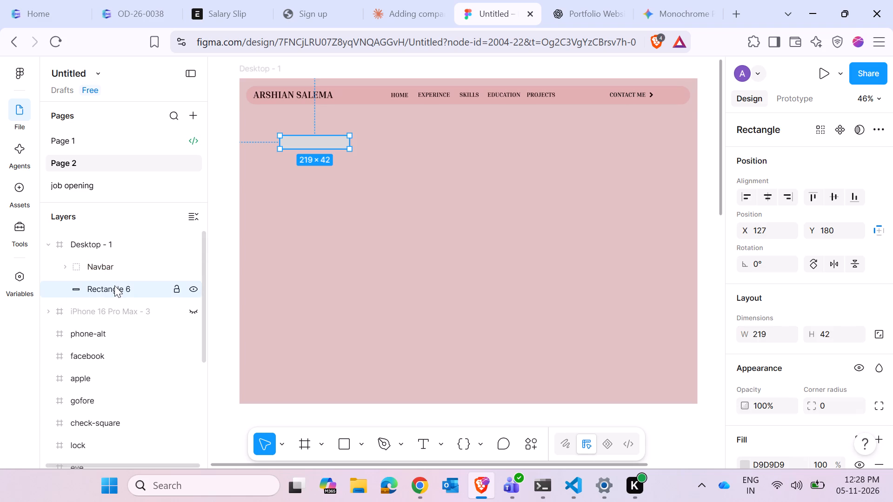
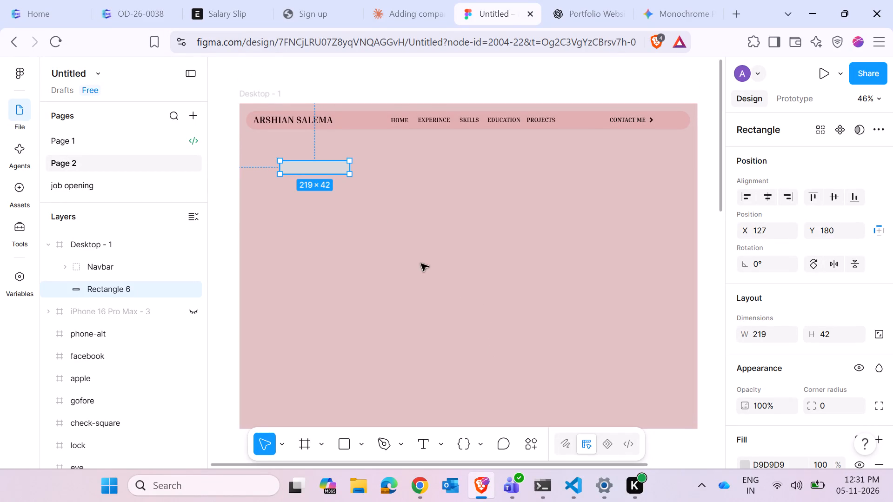
Add a hero greeting text reading "HI This ARSHIAN" over Rectangle 6, below the navbar in Desktop - 1.
{"action": "left_click", "coordinate": [431, 452]}
{"action": "left_click", "coordinate": [301, 166]}
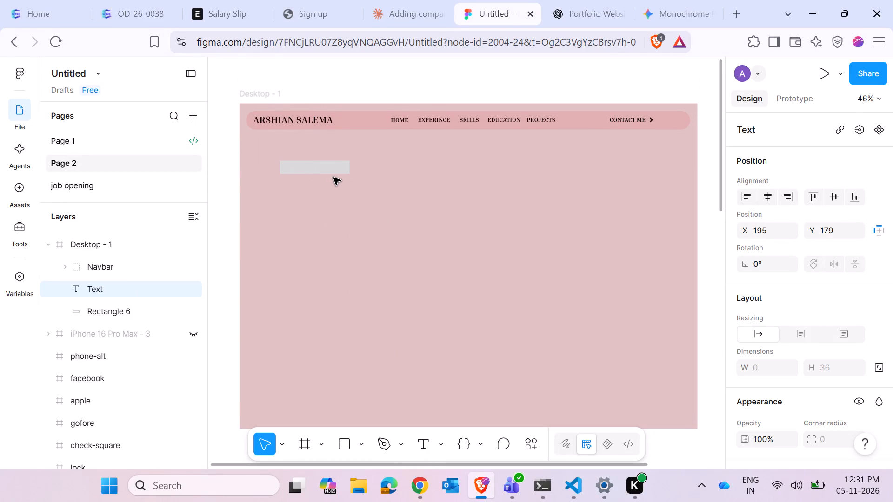
{"action": "type", "text": "HI"}
{"action": "key", "text": "space"}
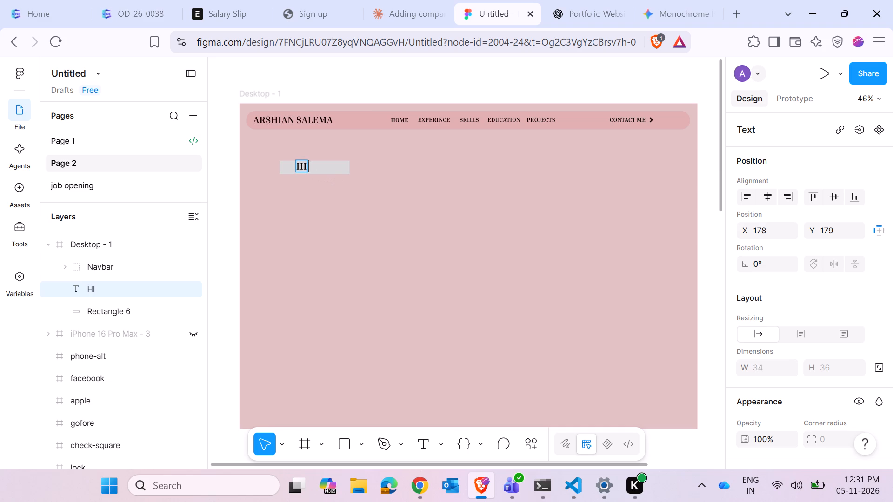
{"action": "type", "text": "Thos"}
{"action": "key", "text": "space"}
{"action": "key", "text": "BackSpace"}
{"action": "key", "text": "BackSpace"}
{"action": "key", "text": "BackSpace"}
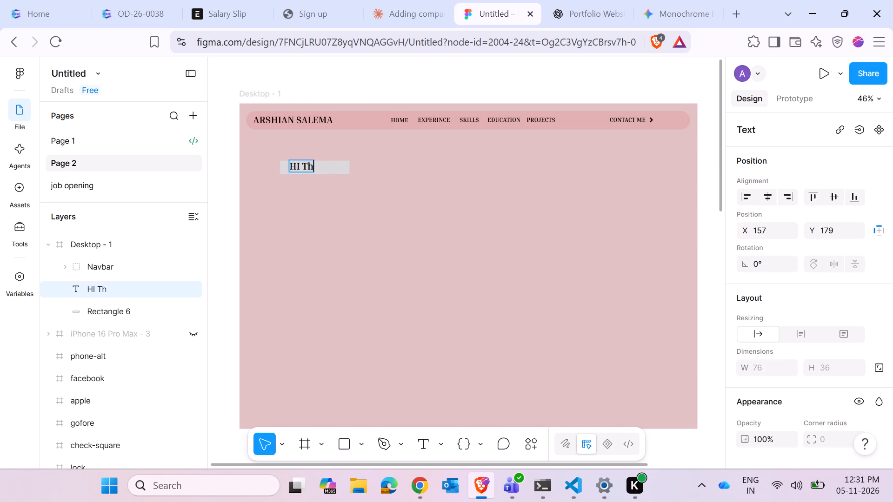
{"action": "type", "text": "is"}
{"action": "key", "text": "space"}
{"action": "type", "text": "ARSHIAN"}
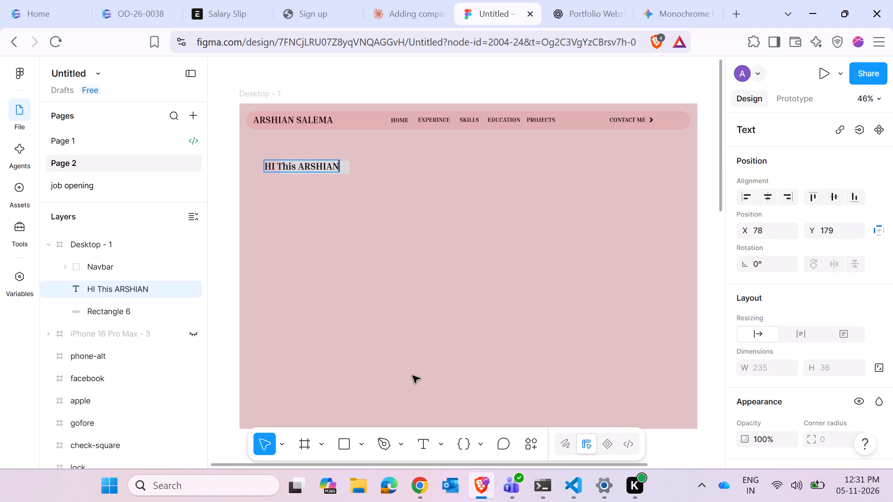
Delete Rectangle 6, the 219 × 42 rectangle behind the greeting text.
{"action": "left_click", "coordinate": [351, 171]}
{"action": "left_click", "coordinate": [351, 171]}
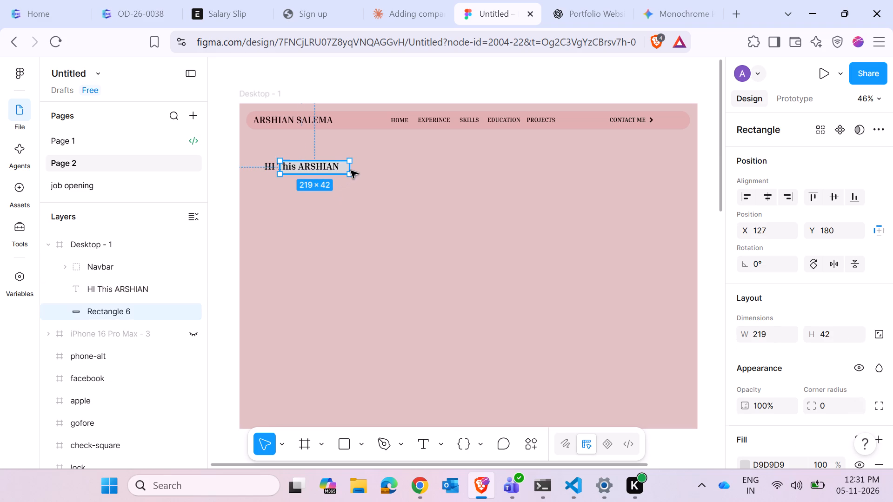
{"action": "key", "text": "Delete"}
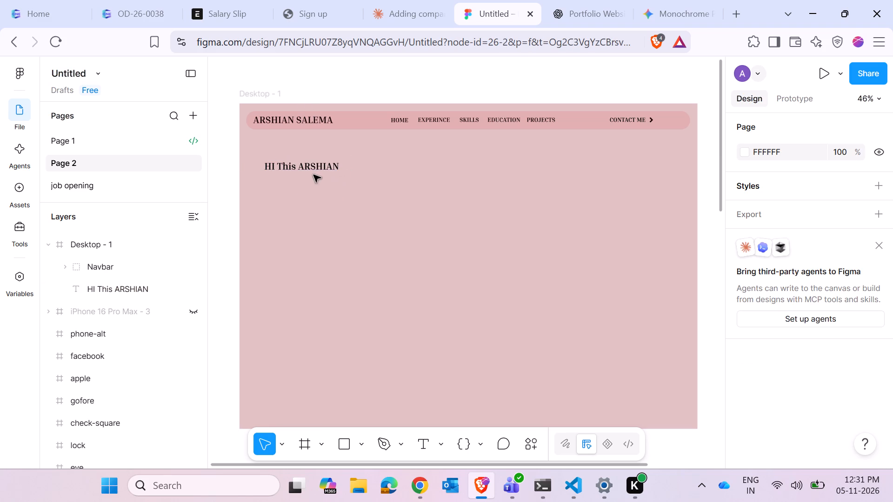
Remove the word "This" from the hero greeting text in Desktop - 1.
{"action": "double_click", "coordinate": [286, 166]}
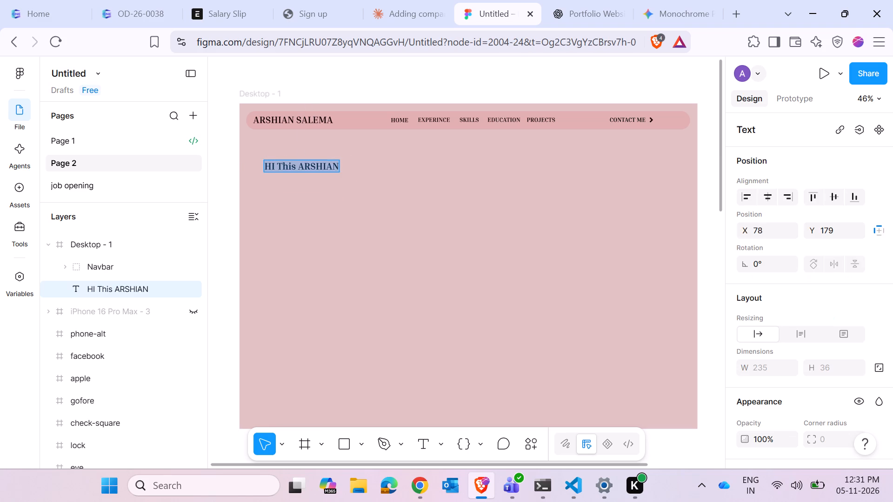
{"action": "double_click", "coordinate": [288, 166]}
{"action": "key", "text": "BackSpace"}
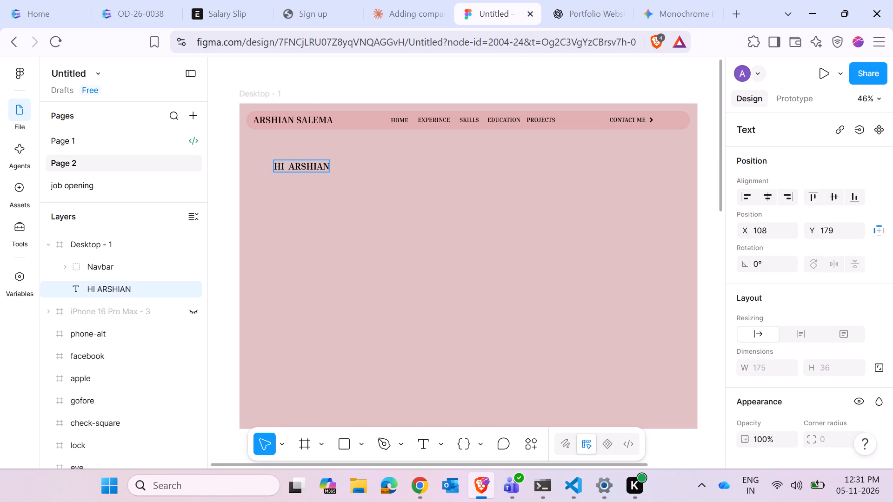
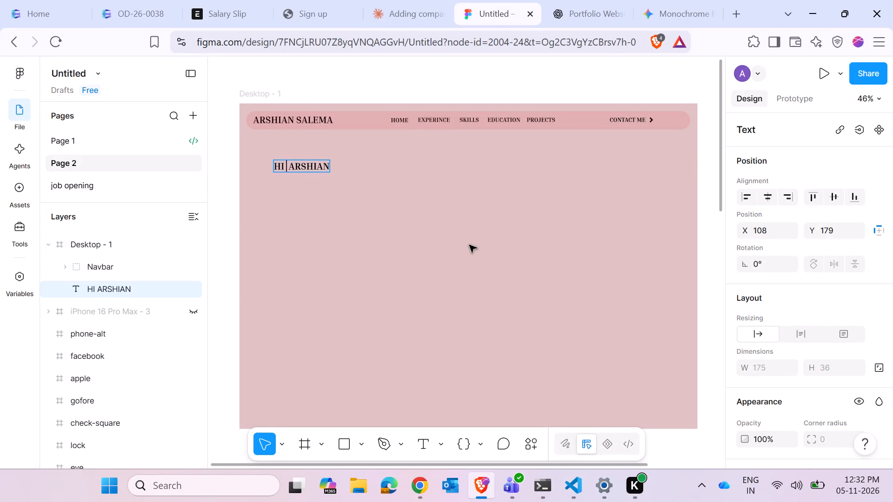
Insert the child figure icon from the Font Awesome Icons plugin, searching the icon names for "hi".
{"action": "left_click", "coordinate": [526, 448]}
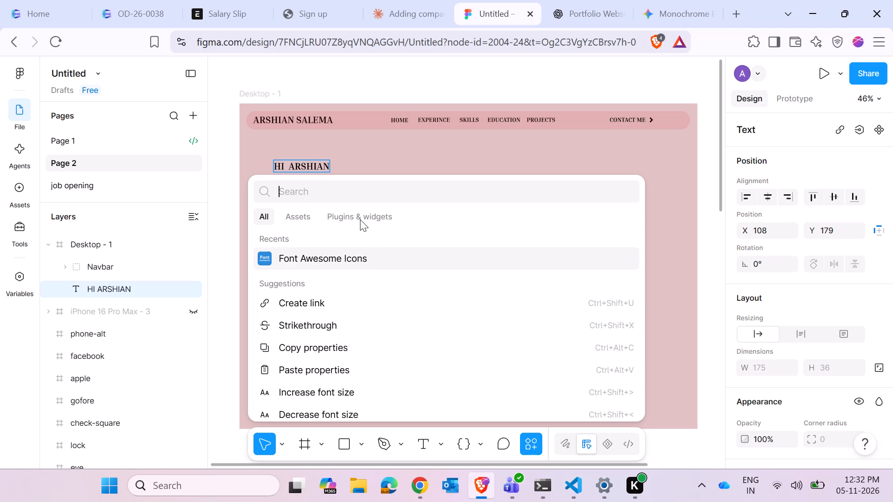
{"action": "left_click", "coordinate": [345, 255]}
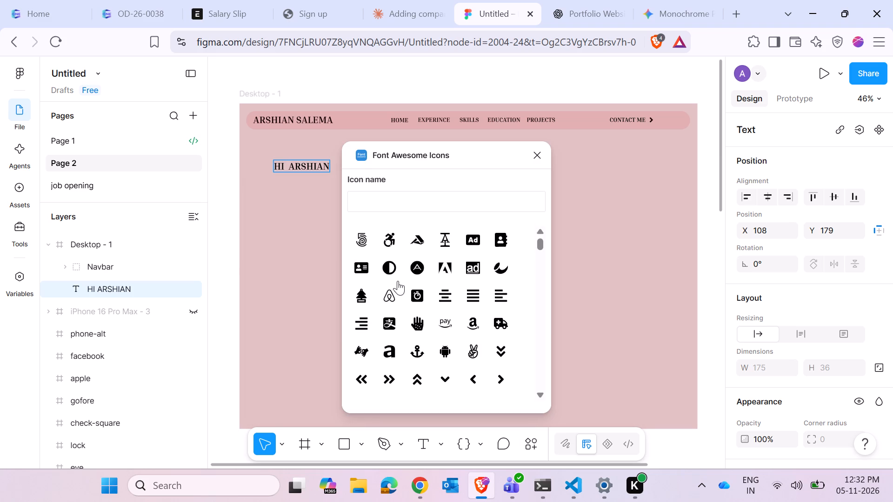
{"action": "scroll", "coordinate": [398, 277], "scroll_direction": "down", "scroll_amount": 3}
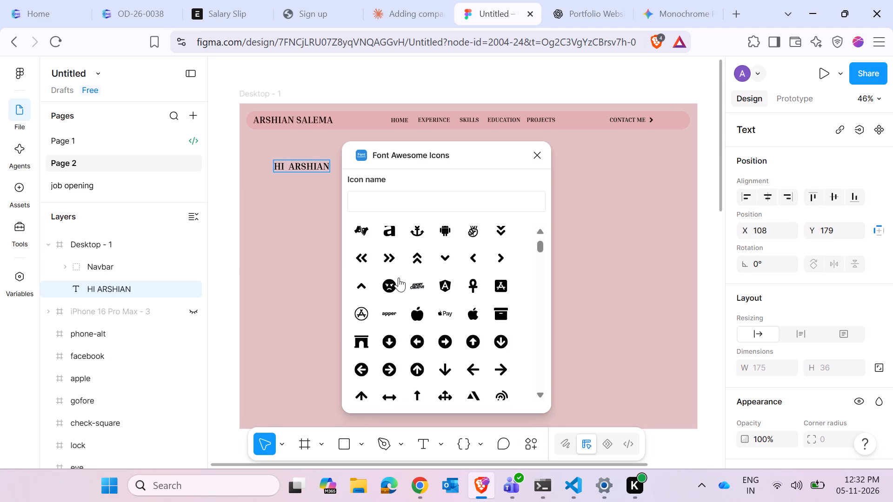
{"action": "scroll", "coordinate": [399, 277], "scroll_direction": "down", "scroll_amount": 3}
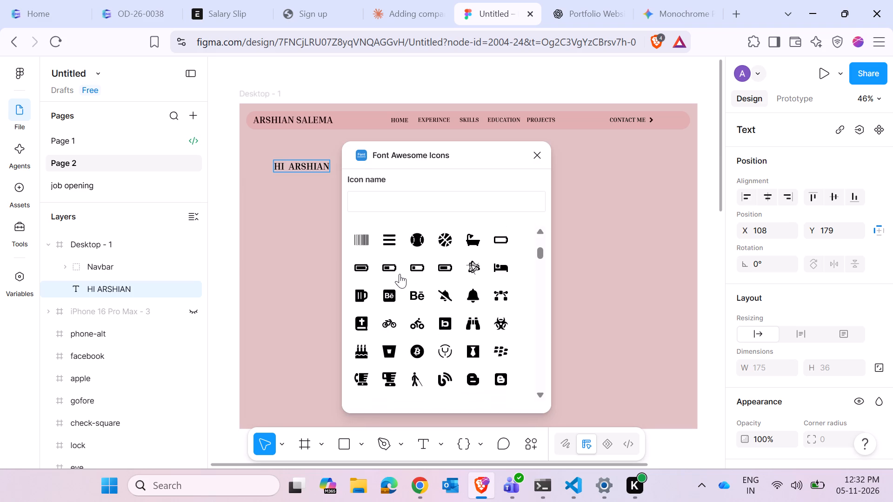
{"action": "type", "text": "hi"}
{"action": "left_click", "coordinate": [391, 194]}
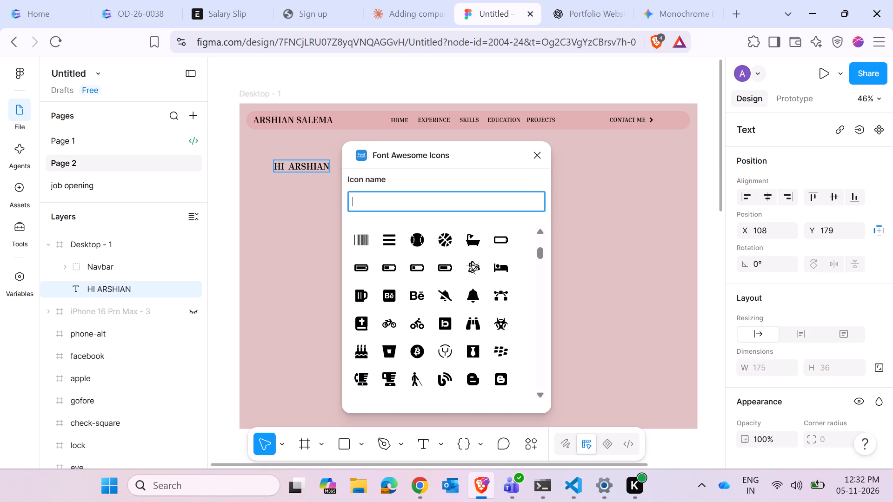
{"action": "type", "text": "hi"}
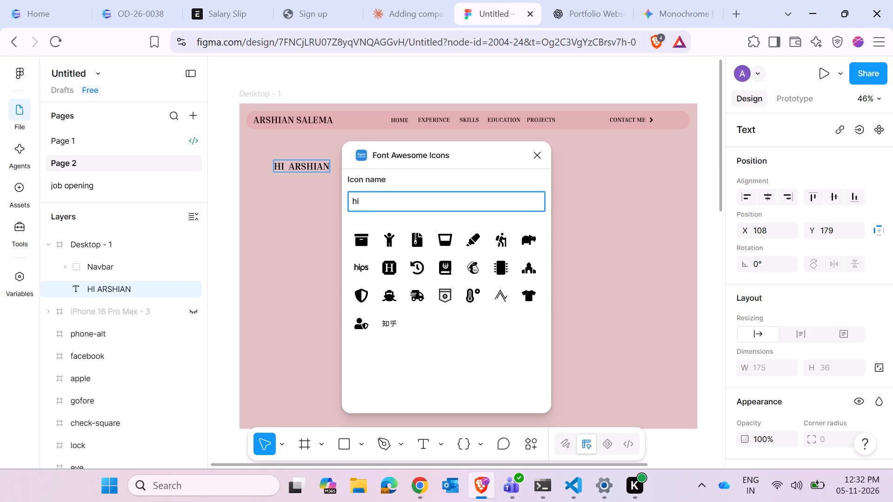
{"action": "left_click", "coordinate": [386, 239]}
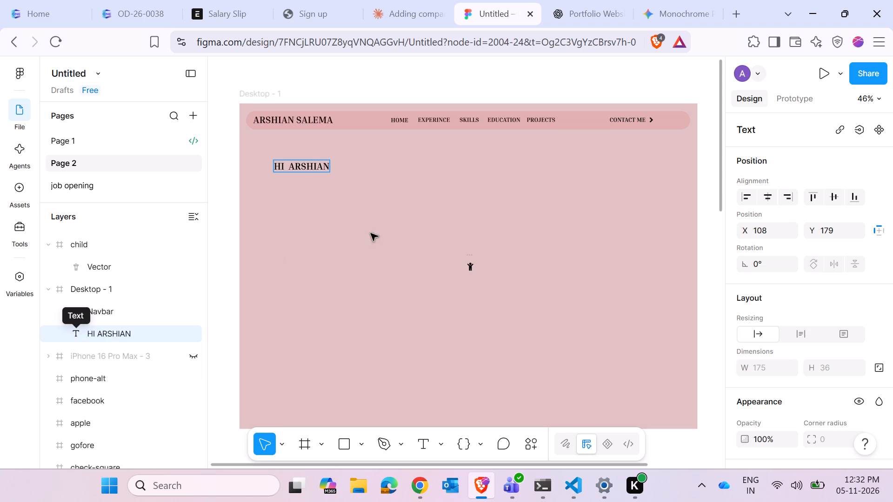
Nudge the hero greeting text in Desktop - 1 vertically to Y 169.
{"action": "left_click", "coordinate": [471, 268]}
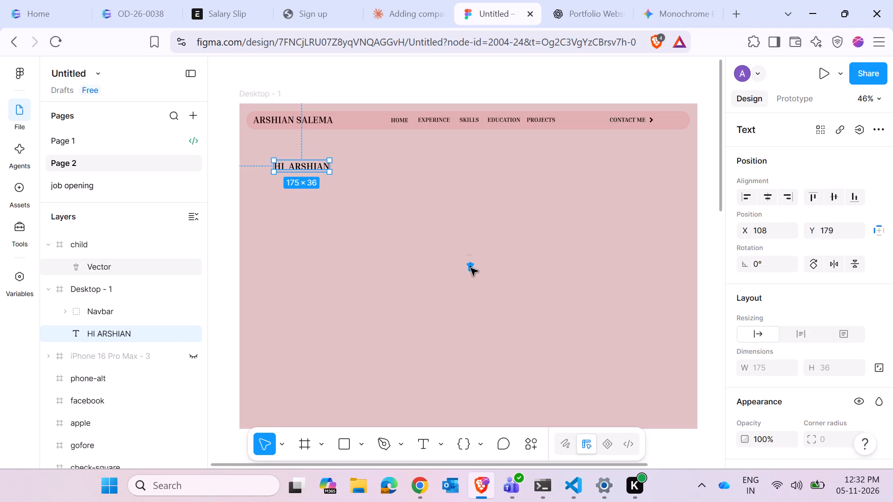
{"action": "key", "text": "Up"}
{"action": "key", "text": "Up"}
{"action": "key", "text": "Up"}
{"action": "key", "text": "Up"}
{"action": "key", "text": "Up"}
{"action": "key", "text": "Up"}
{"action": "key", "text": "Up"}
{"action": "key", "text": "Up"}
{"action": "key", "text": "Up"}
{"action": "key", "text": "Up"}
{"action": "key", "text": "Up"}
{"action": "key", "text": "Up"}
{"action": "key", "text": "Up"}
{"action": "key", "text": "Up"}
{"action": "key", "text": "Up"}
{"action": "key", "text": "Up"}
{"action": "key", "text": "Up"}
{"action": "key", "text": "Up"}
{"action": "key", "text": "Up"}
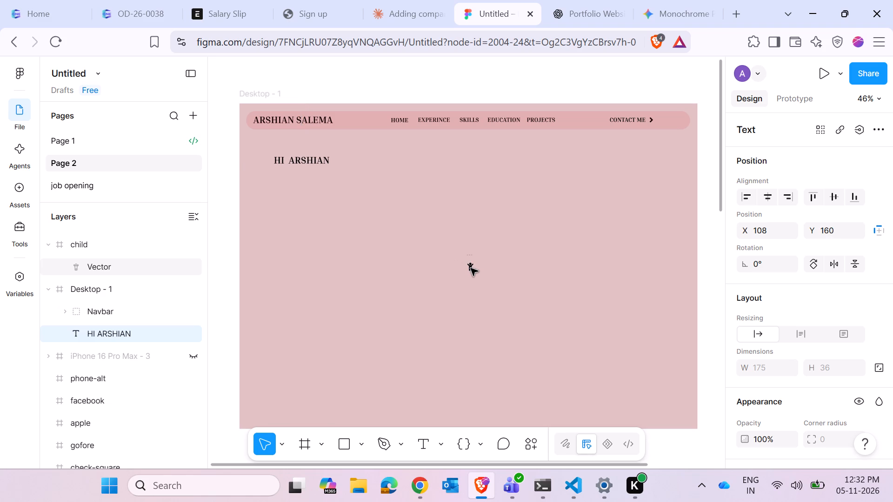
{"action": "key", "text": "Down"}
{"action": "key", "text": "Down"}
{"action": "key", "text": "Down"}
{"action": "key", "text": "Down"}
{"action": "key", "text": "Down"}
{"action": "key", "text": "Down"}
{"action": "key", "text": "Down"}
{"action": "key", "text": "Down"}
{"action": "key", "text": "Down"}
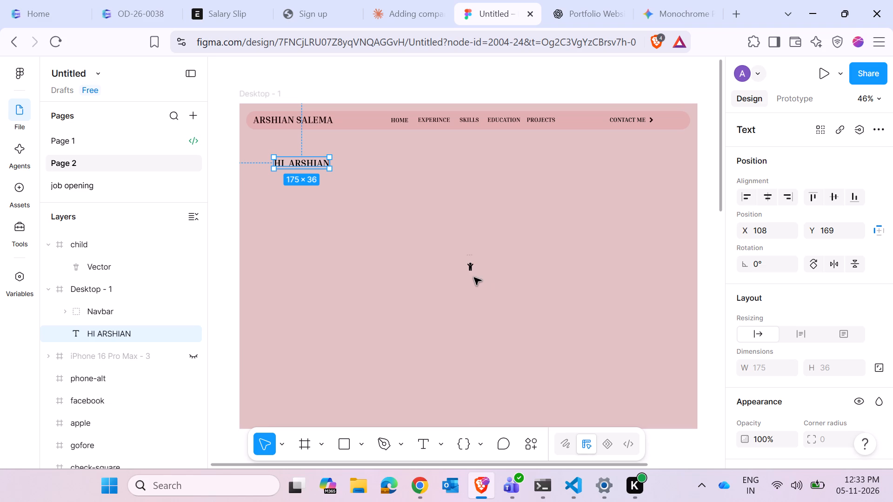
Move the child icon's vector into Desktop - 1, just after the greeting text, at about X 294, Y 173.
{"action": "left_click_drag", "start_coordinate": [474, 266], "coordinate": [333, 160]}
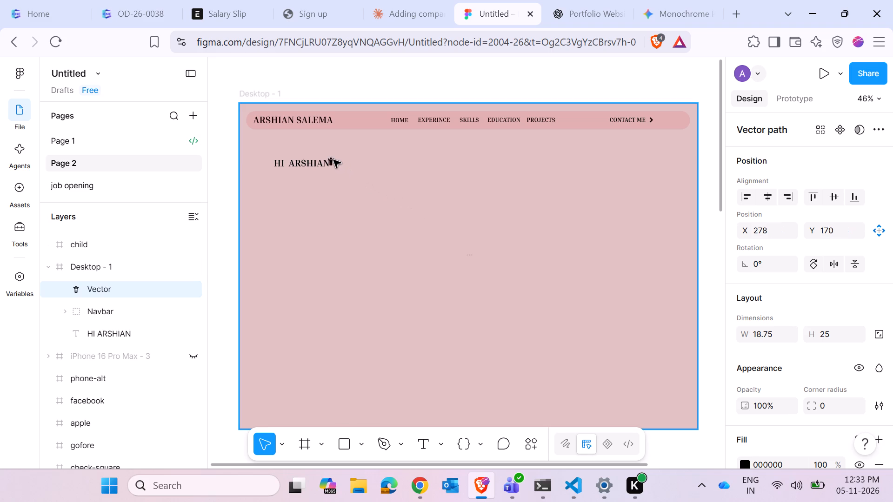
{"action": "left_click_drag", "start_coordinate": [333, 160], "coordinate": [339, 163]}
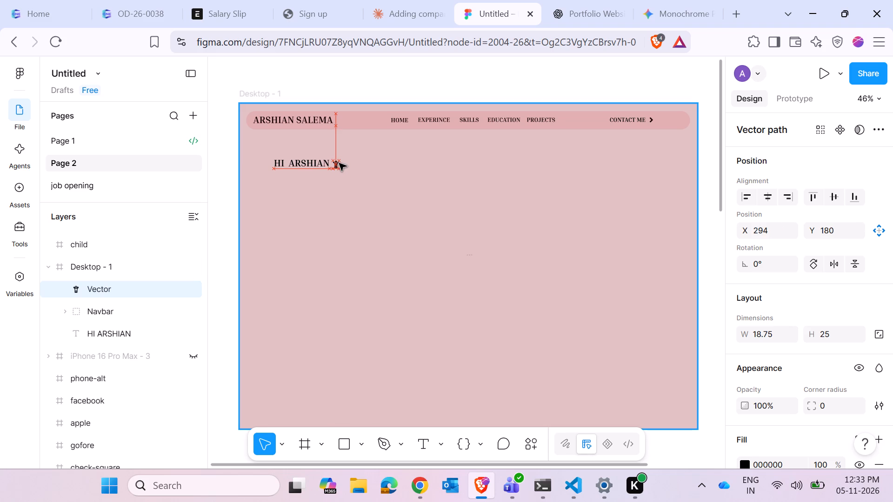
{"action": "left_click_drag", "start_coordinate": [339, 163], "coordinate": [339, 162]}
{"action": "left_click", "coordinate": [414, 204]}
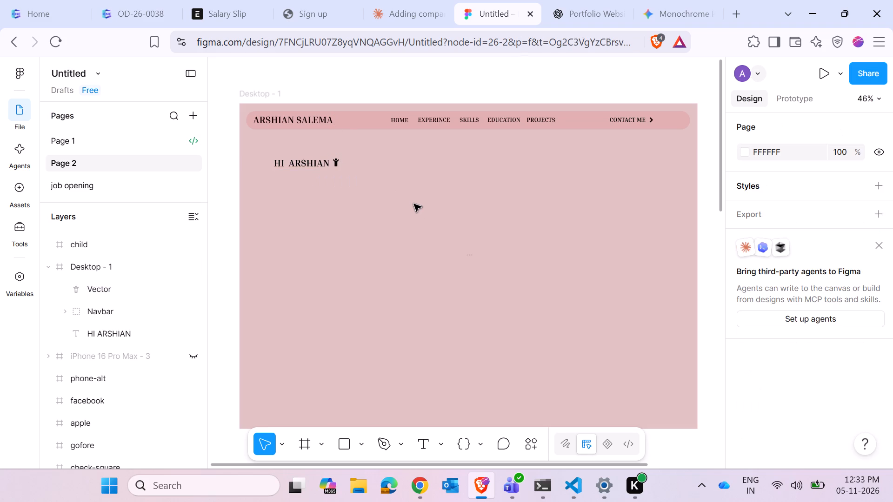
Remove the extra space between the two words of the hero greeting text.
{"action": "left_click", "coordinate": [299, 165]}
{"action": "left_click", "coordinate": [286, 163]}
{"action": "double_click", "coordinate": [299, 163]}
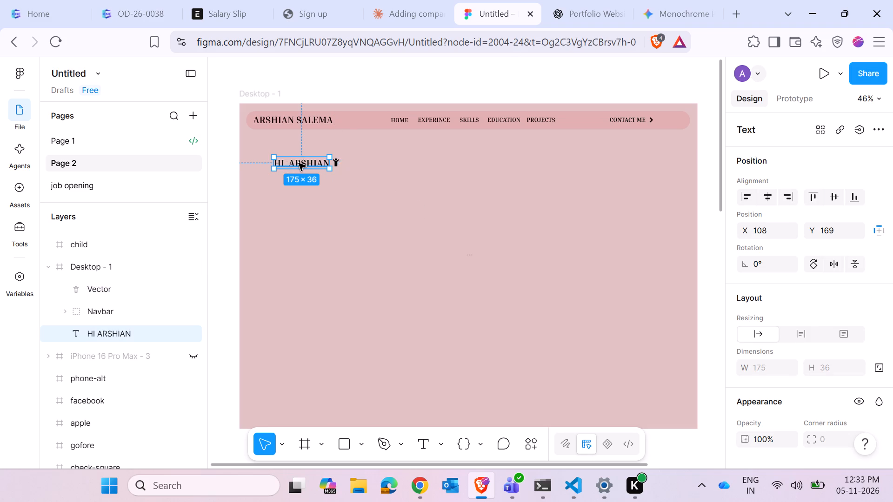
{"action": "key", "text": "Left"}
{"action": "key", "text": "Left"}
{"action": "key", "text": "Right"}
{"action": "key", "text": "Right"}
{"action": "key", "text": "Right"}
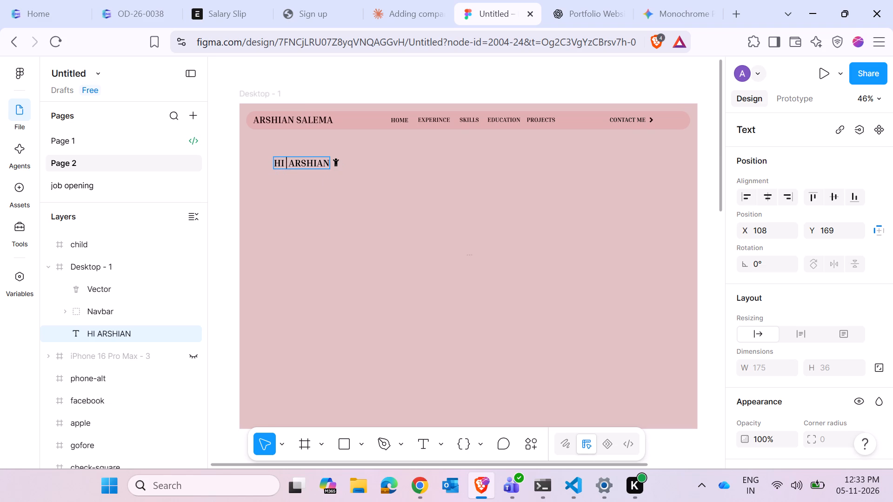
{"action": "key", "text": "BackSpace"}
{"action": "left_click", "coordinate": [369, 188]}
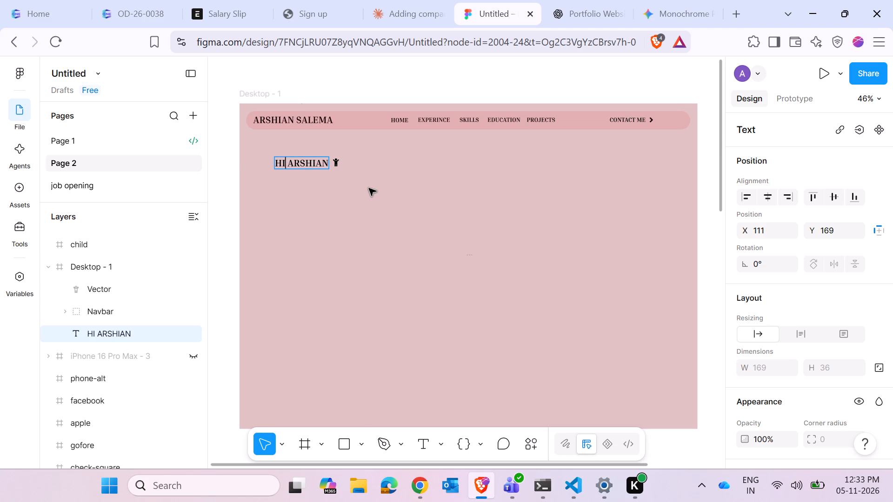
{"action": "left_click", "coordinate": [372, 197]}
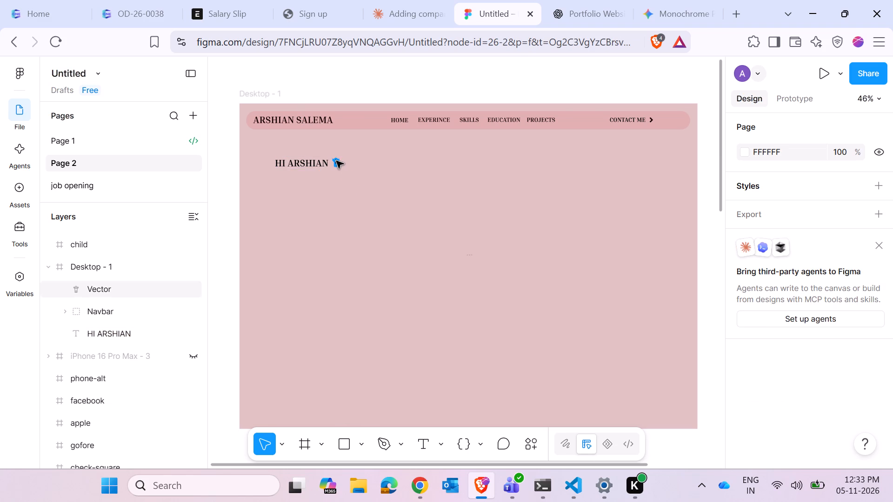
Append the word "HERE" to the end of the hero greeting text.
{"action": "double_click", "coordinate": [321, 159]}
{"action": "left_click", "coordinate": [319, 163]}
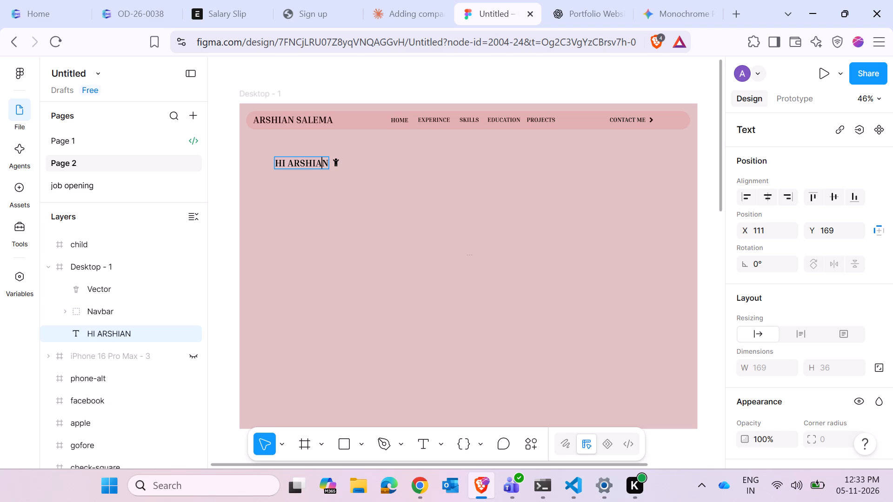
{"action": "key", "text": "Right"}
{"action": "key", "text": "Right"}
{"action": "key", "text": "shift+space"}
{"action": "type", "text": "HERE"}
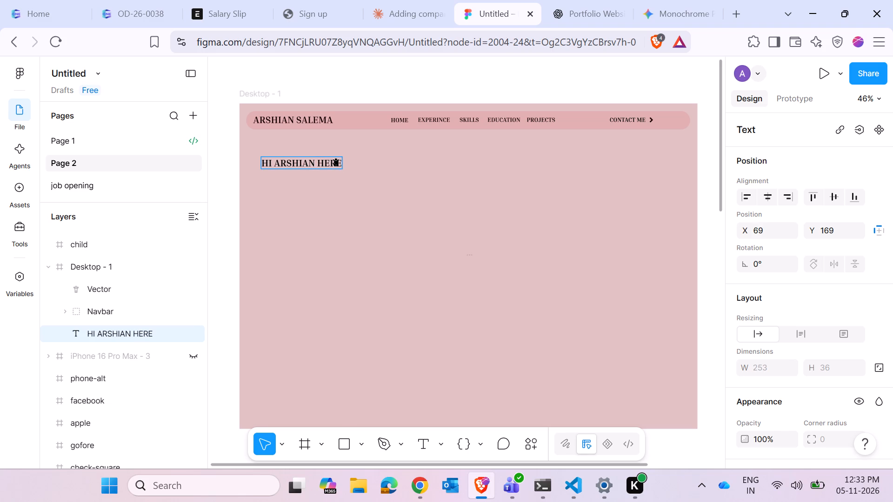
Shift the child icon's vector horizontally to about X 338, clear of the end of the greeting text.
{"action": "left_click", "coordinate": [143, 288]}
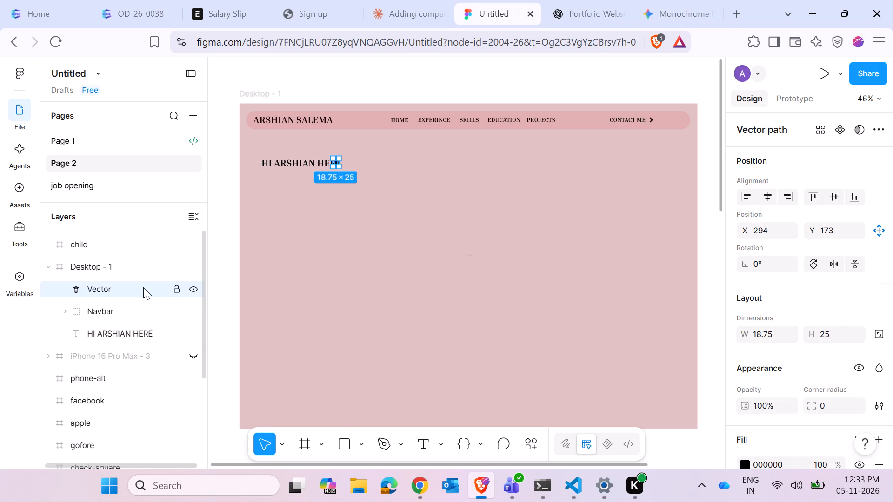
{"action": "key", "text": "Right"}
{"action": "key", "text": "Right"}
{"action": "key", "text": "Right"}
{"action": "key", "text": "Right"}
{"action": "key", "text": "Right"}
{"action": "key", "text": "Right"}
{"action": "key", "text": "Right"}
{"action": "key", "text": "Right"}
{"action": "key", "text": "Right"}
{"action": "key", "text": "Right"}
{"action": "key", "text": "Right"}
{"action": "key", "text": "Right"}
{"action": "key", "text": "Right"}
{"action": "key", "text": "Right"}
{"action": "key", "text": "Right"}
{"action": "key", "text": "Right"}
{"action": "key", "text": "Right"}
{"action": "key", "text": "Right"}
{"action": "key", "text": "Right"}
{"action": "key", "text": "Right"}
{"action": "key", "text": "Right"}
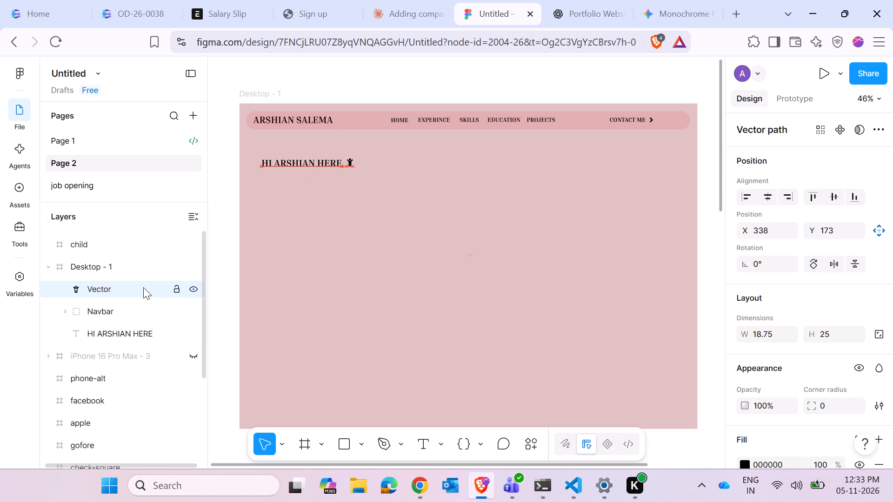
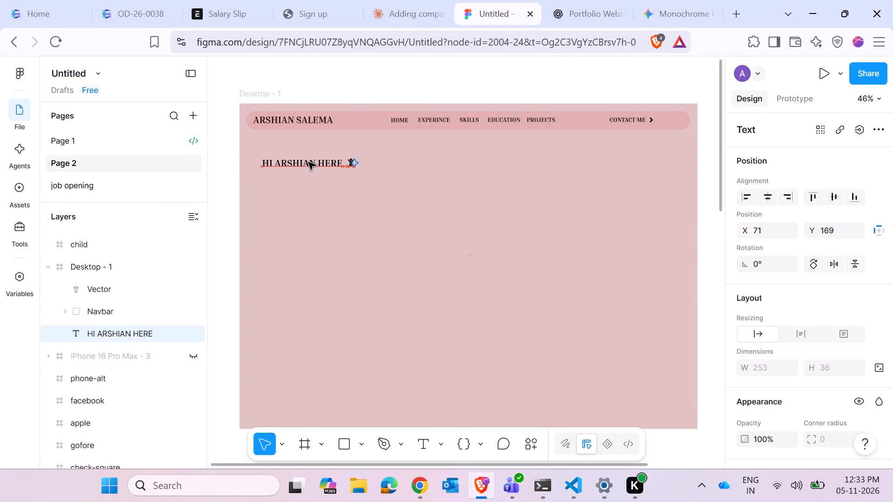
Shift the hero greeting text horizontally to X 77, closer to the child icon.
{"action": "key", "text": "Right"}
{"action": "key", "text": "Right"}
{"action": "key", "text": "Right"}
{"action": "key", "text": "Right"}
{"action": "key", "text": "Right"}
{"action": "key", "text": "Right"}
{"action": "left_click", "coordinate": [364, 218]}
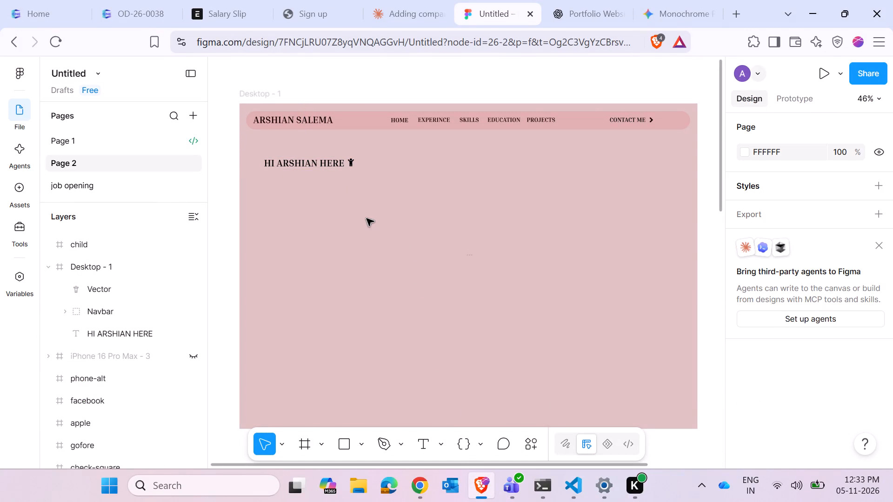
Check the ChatGPT portfolio reference, then replace the hero greeting text in Figma with "HELLO".
{"action": "left_click", "coordinate": [561, 0]}
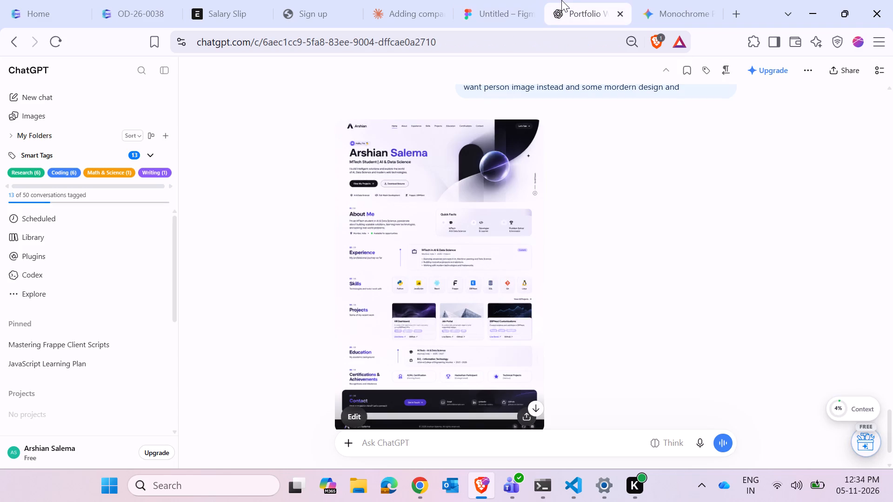
{"action": "left_click", "coordinate": [469, 0]}
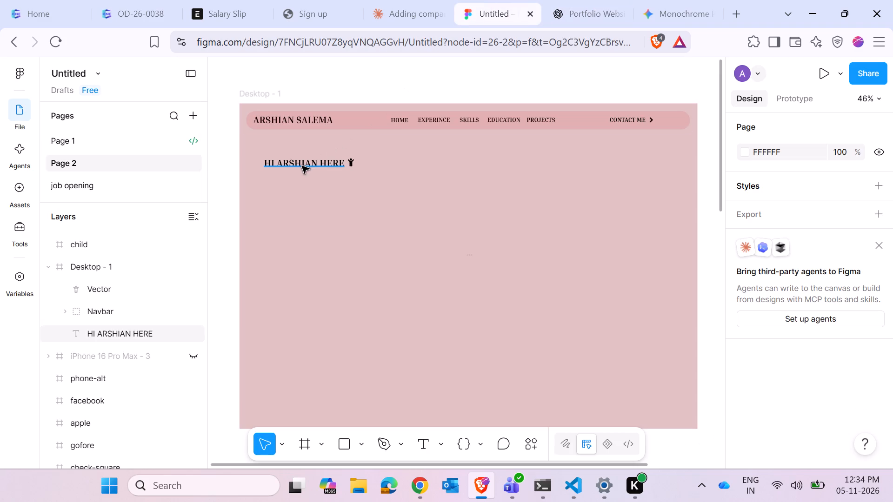
{"action": "double_click", "coordinate": [301, 166]}
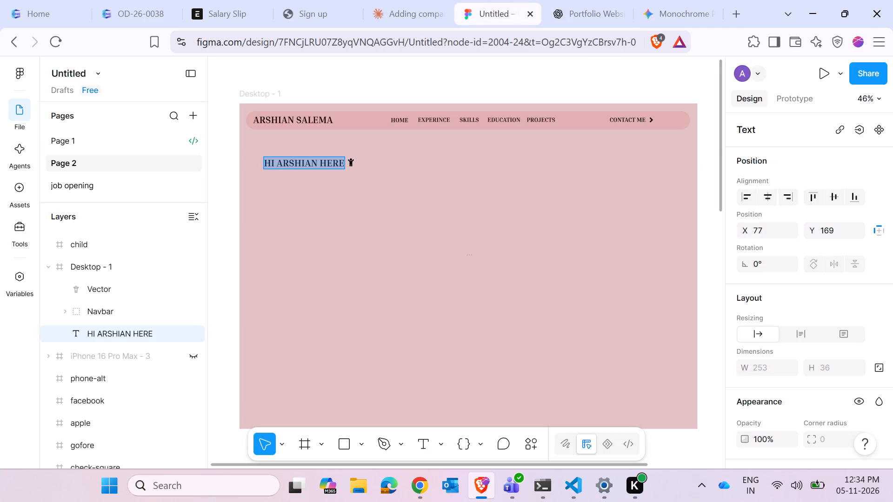
{"action": "type", "text": "HELL"}
{"action": "type", "text": "OE"}
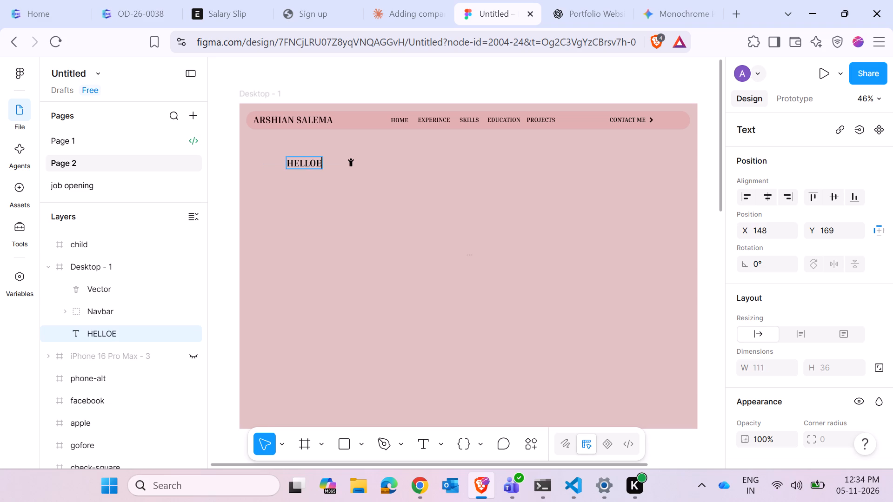
{"action": "key", "text": "BackSpace"}
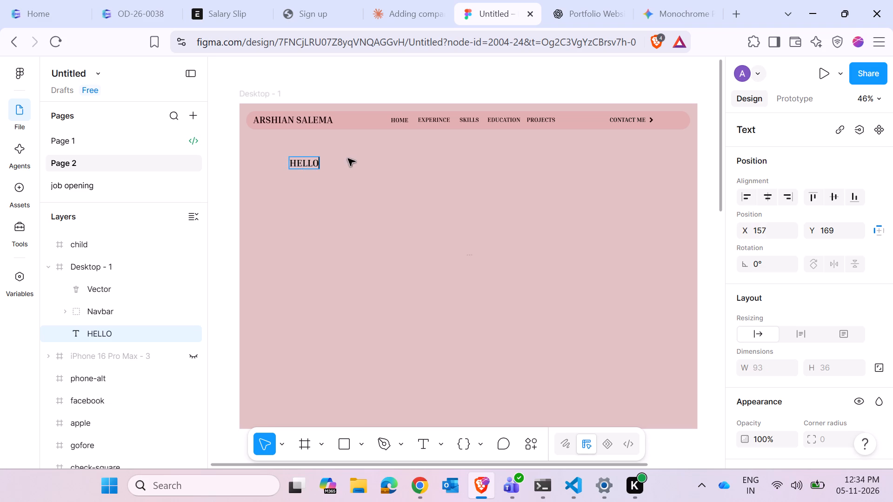
{"action": "left_click", "coordinate": [354, 163]}
Nudge the HELLO text horizontally to X 161, keeping it at Y 169.
{"action": "key", "text": "Left"}
{"action": "key", "text": "Left"}
{"action": "key", "text": "Left"}
{"action": "key", "text": "Left"}
{"action": "key", "text": "Left"}
{"action": "key", "text": "Left"}
{"action": "key", "text": "Left"}
{"action": "key", "text": "Left"}
{"action": "key", "text": "Left"}
{"action": "key", "text": "Left"}
{"action": "key", "text": "Left"}
{"action": "key", "text": "Left"}
{"action": "key", "text": "Left"}
{"action": "key", "text": "Left"}
{"action": "key", "text": "Left"}
{"action": "key", "text": "Left"}
{"action": "key", "text": "Left"}
{"action": "key", "text": "Left"}
{"action": "key", "text": "Left"}
{"action": "key", "text": "Left"}
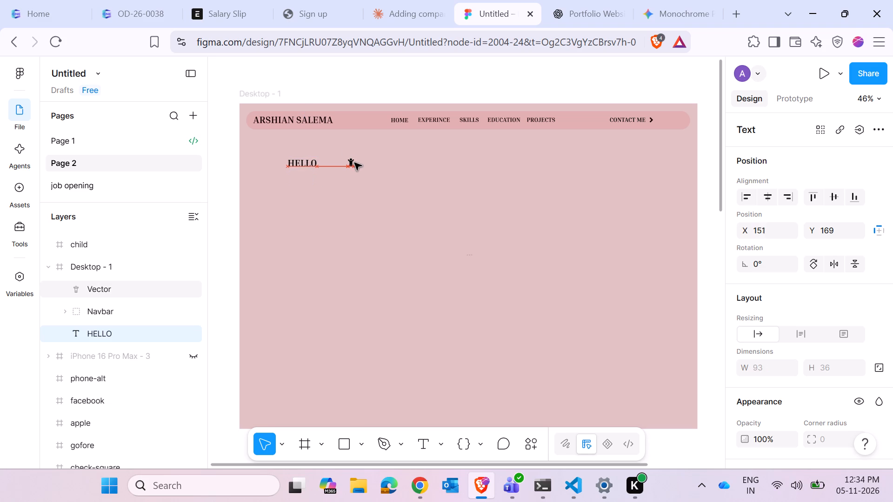
{"action": "key", "text": "Right"}
{"action": "key", "text": "Right"}
{"action": "key", "text": "Right"}
{"action": "key", "text": "Right"}
{"action": "key", "text": "Right"}
{"action": "key", "text": "Right"}
{"action": "key", "text": "Right"}
{"action": "key", "text": "Right"}
{"action": "key", "text": "Right"}
{"action": "key", "text": "Right"}
{"action": "key", "text": "Right"}
{"action": "key", "text": "Right"}
{"action": "key", "text": "Right"}
{"action": "key", "text": "Right"}
{"action": "key", "text": "Right"}
{"action": "key", "text": "Right"}
{"action": "key", "text": "Right"}
{"action": "key", "text": "Right"}
{"action": "key", "text": "Right"}
{"action": "key", "text": "Right"}
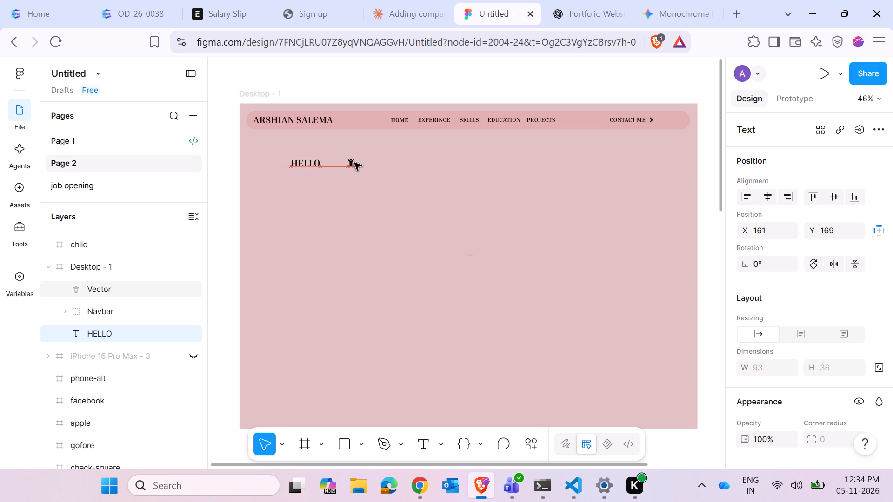
Move the child icon's vector horizontally to X 265 so it sits just after the HELLO text.
{"action": "left_click", "coordinate": [352, 162]}
{"action": "key", "text": "Left"}
{"action": "key", "text": "Left"}
{"action": "key", "text": "Left"}
{"action": "key", "text": "Left"}
{"action": "key", "text": "Left"}
{"action": "key", "text": "Left"}
{"action": "key", "text": "Left"}
{"action": "key", "text": "Left"}
{"action": "key", "text": "Left"}
{"action": "key", "text": "Left"}
{"action": "key", "text": "Left"}
{"action": "key", "text": "Left"}
{"action": "key", "text": "Left"}
{"action": "key", "text": "Left"}
{"action": "key", "text": "Left"}
{"action": "key", "text": "Left"}
{"action": "key", "text": "Left"}
{"action": "key", "text": "Left"}
{"action": "key", "text": "Left"}
{"action": "key", "text": "Left"}
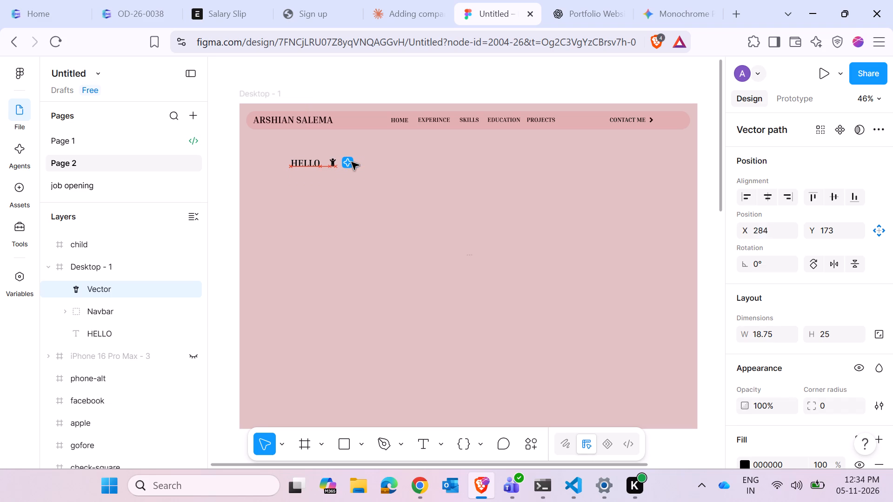
{"action": "left_click", "coordinate": [354, 208]}
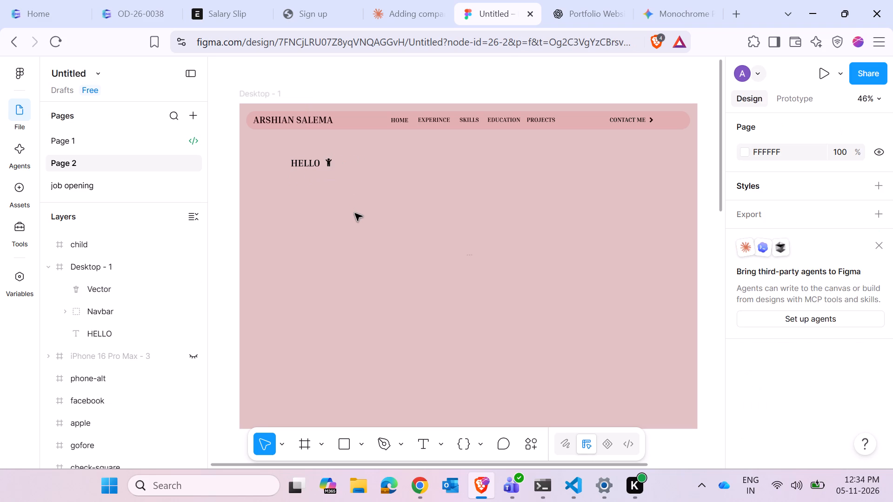
{"action": "left_click", "coordinate": [326, 161]}
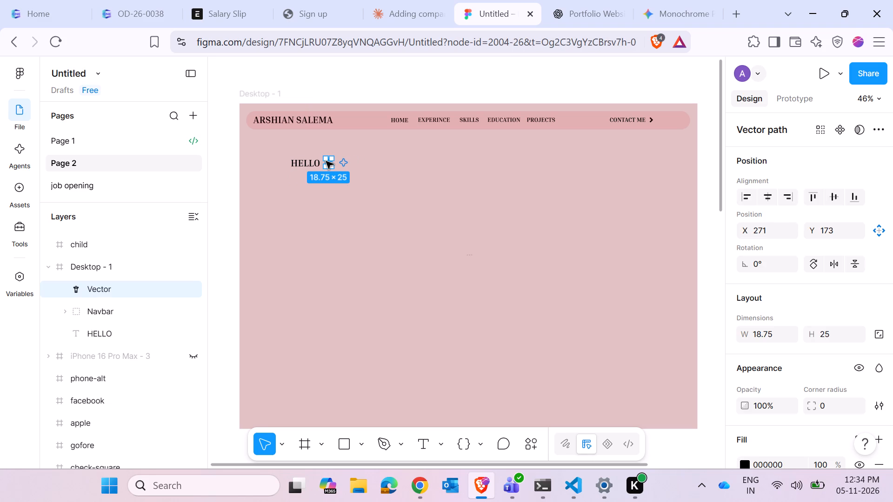
{"action": "key", "text": "Left"}
{"action": "key", "text": "Left"}
{"action": "key", "text": "Left"}
{"action": "key", "text": "Left"}
{"action": "key", "text": "Left"}
{"action": "key", "text": "Left"}
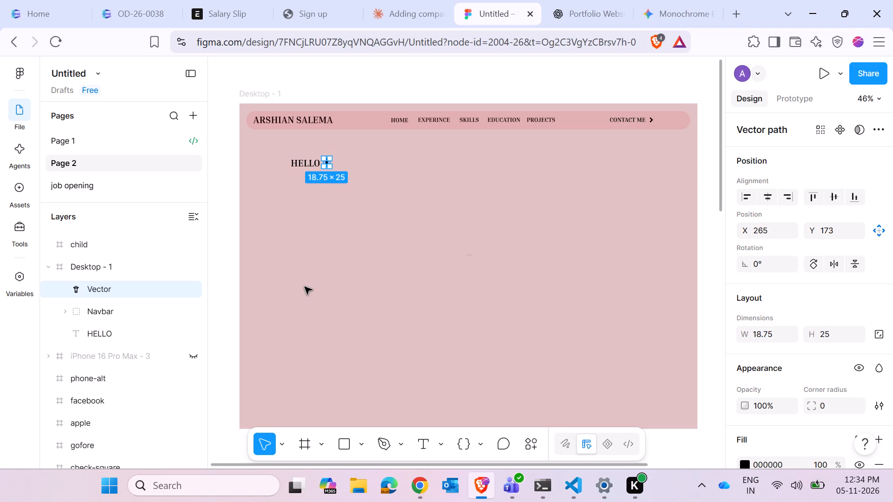
{"action": "left_click", "coordinate": [305, 287]}
Reorder the layers in Desktop - 1 so the icon's Vector layer sits below the HELLO text layer.
{"action": "left_click_drag", "start_coordinate": [148, 291], "coordinate": [147, 330]}
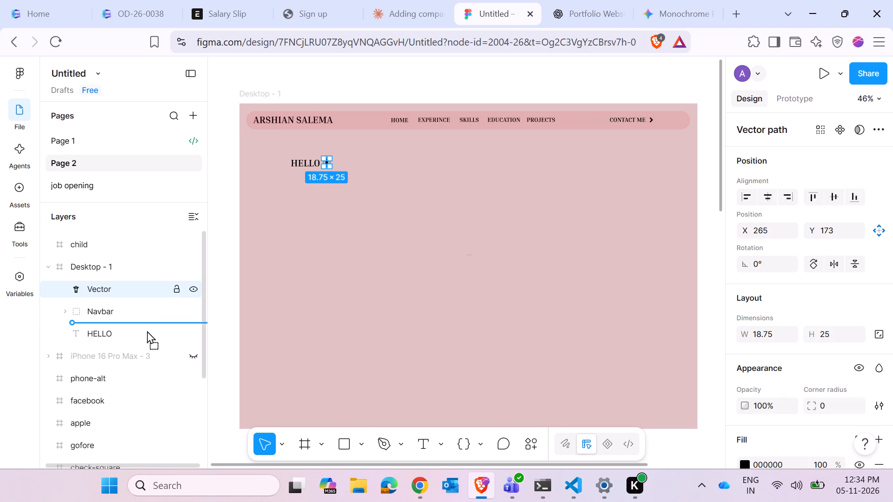
{"action": "left_click_drag", "start_coordinate": [147, 330], "coordinate": [147, 335]}
{"action": "left_click", "coordinate": [383, 284]}
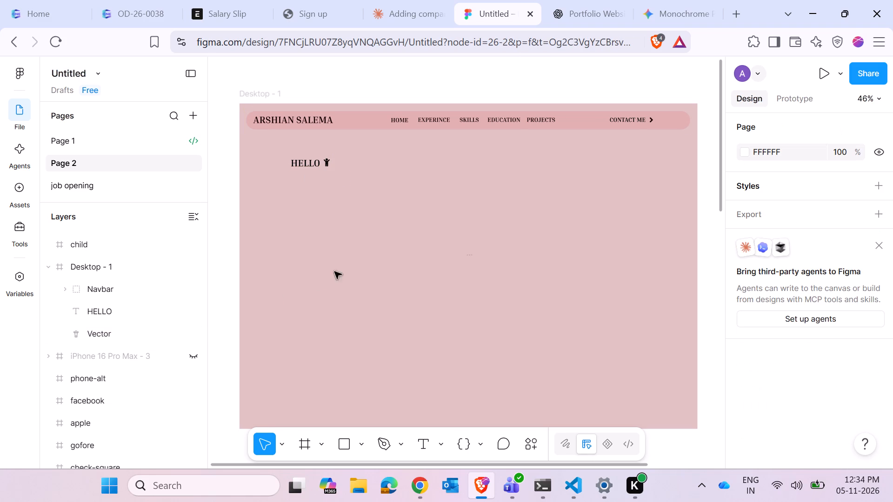
Duplicate the HELLO text and place the copy directly beneath the original at about X 161, Y 224.
{"action": "left_click", "coordinate": [307, 166]}
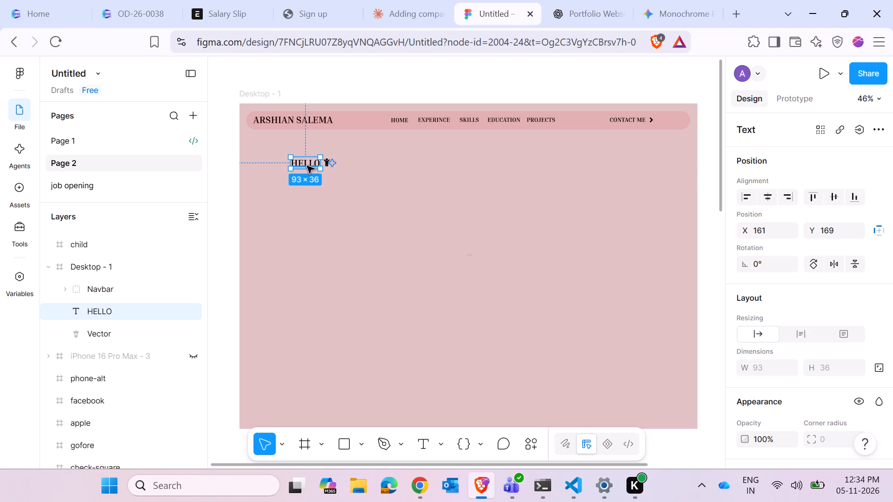
{"action": "left_click_drag", "start_coordinate": [307, 166], "coordinate": [307, 181], "text": "alt"}
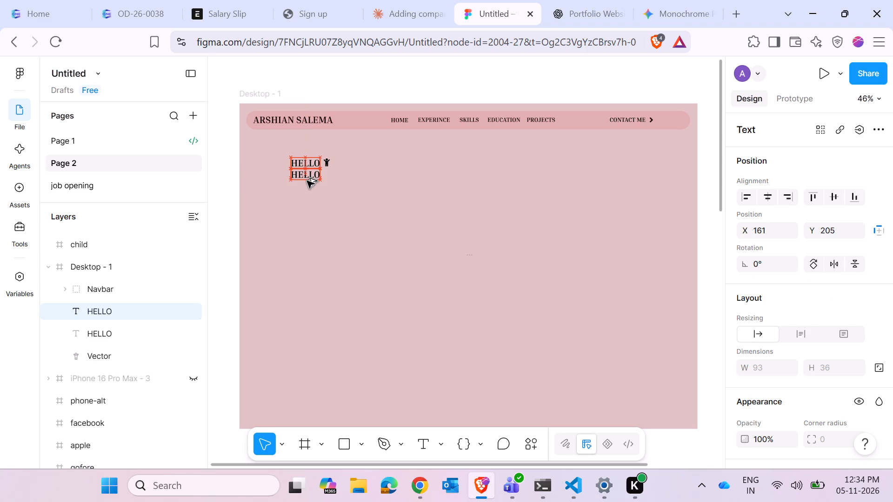
{"action": "left_click_drag", "start_coordinate": [307, 181], "coordinate": [307, 183], "text": "alt"}
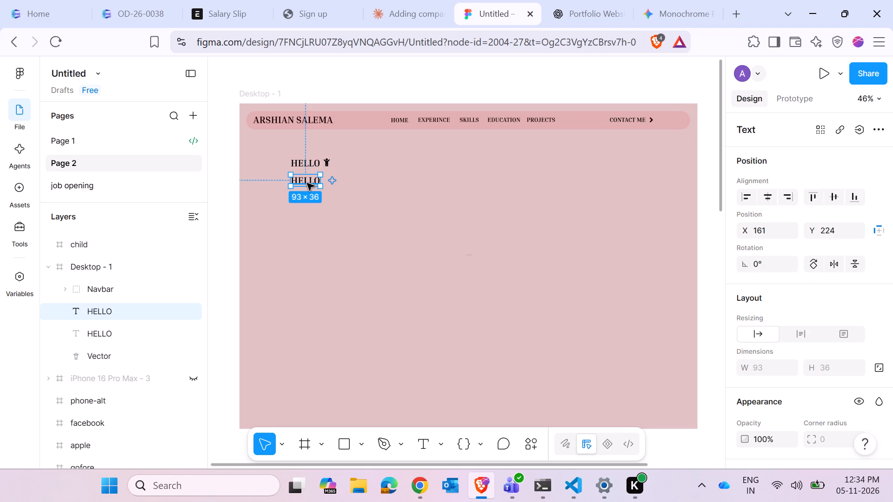
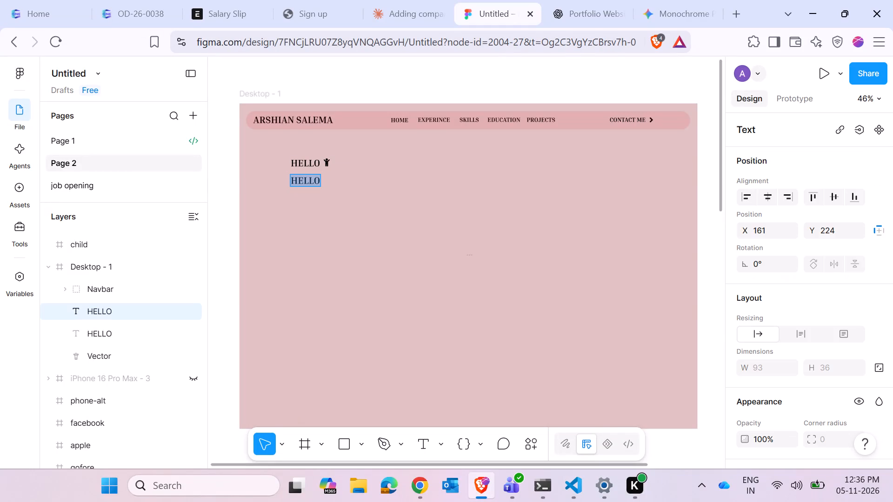
Replace the text of the HELLO copy with the portfolio owner's full name in capitals, matching the navbar.
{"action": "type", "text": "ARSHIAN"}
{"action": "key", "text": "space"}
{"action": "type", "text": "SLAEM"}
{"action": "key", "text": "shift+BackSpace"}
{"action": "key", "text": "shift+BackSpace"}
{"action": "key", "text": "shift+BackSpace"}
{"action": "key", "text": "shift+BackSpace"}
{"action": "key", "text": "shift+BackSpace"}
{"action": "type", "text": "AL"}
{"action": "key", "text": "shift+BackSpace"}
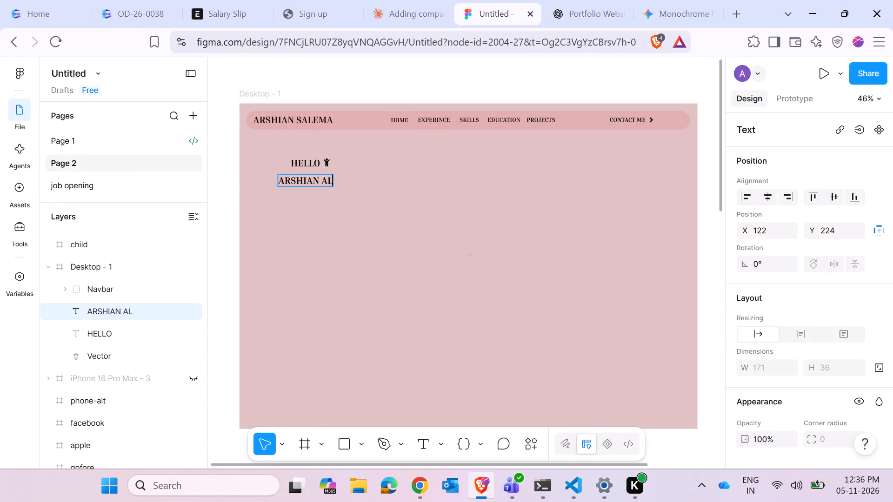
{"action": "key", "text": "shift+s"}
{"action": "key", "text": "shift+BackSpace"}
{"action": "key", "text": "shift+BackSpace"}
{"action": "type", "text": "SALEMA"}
{"action": "scroll", "coordinate": [308, 184], "scroll_direction": "up", "scroll_amount": 1}
{"action": "left_click", "coordinate": [293, 193]}
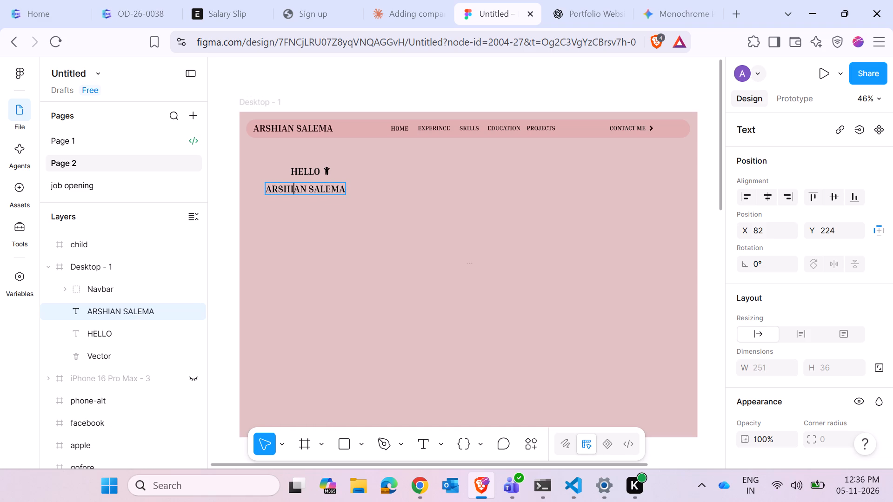
{"action": "left_click", "coordinate": [143, 308]}
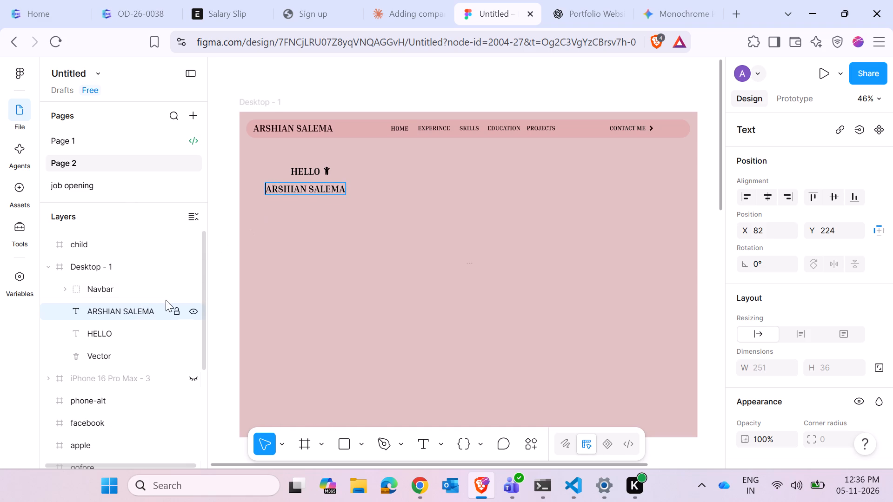
{"action": "key", "text": "Right"}
{"action": "key", "text": "Right"}
{"action": "left_click", "coordinate": [348, 280]}
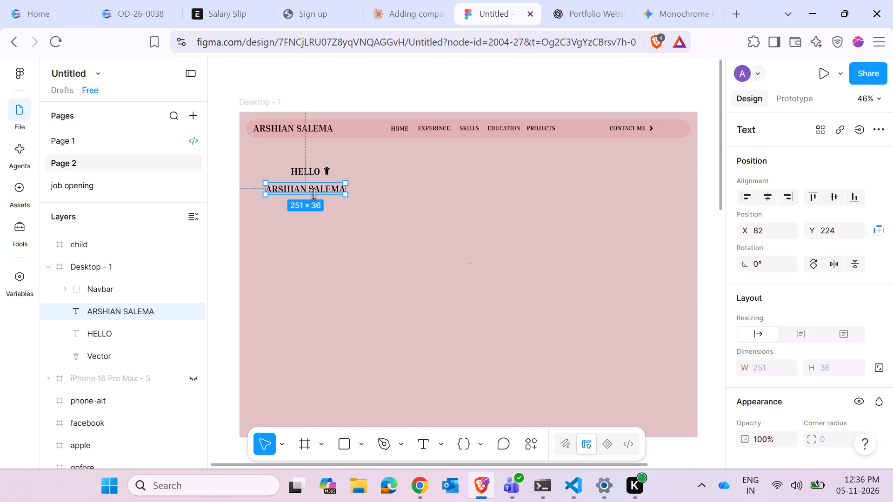
Move the name text horizontally to X 159 so it roughly lines up with the start of HELLO.
{"action": "key", "text": "Right"}
{"action": "key", "text": "Right"}
{"action": "key", "text": "Right"}
{"action": "key", "text": "Right"}
{"action": "key", "text": "Right"}
{"action": "key", "text": "Right"}
{"action": "key", "text": "Right"}
{"action": "key", "text": "Right"}
{"action": "key", "text": "Right"}
{"action": "key", "text": "Right"}
{"action": "key", "text": "Right"}
{"action": "key", "text": "Right"}
{"action": "key", "text": "Right"}
{"action": "key", "text": "Right"}
{"action": "key", "text": "Right"}
{"action": "key", "text": "Right"}
{"action": "key", "text": "Right"}
{"action": "key", "text": "Right"}
{"action": "key", "text": "Right"}
{"action": "key", "text": "Right"}
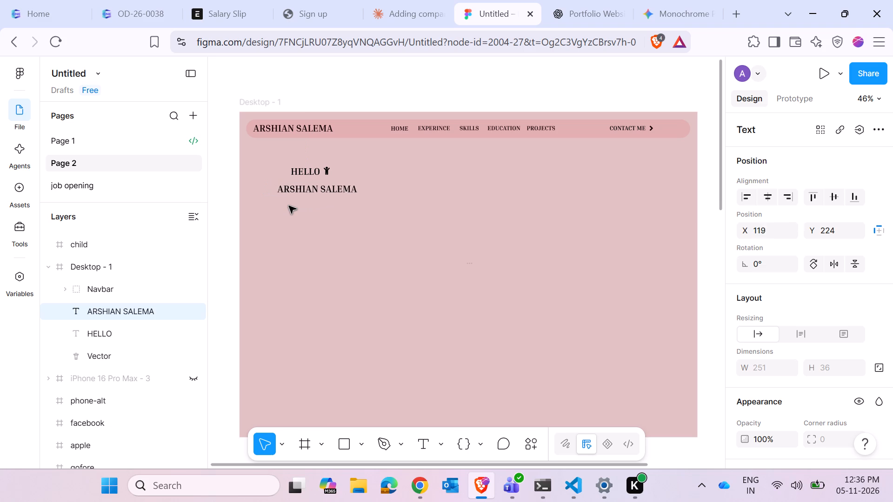
{"action": "key", "text": "Right"}
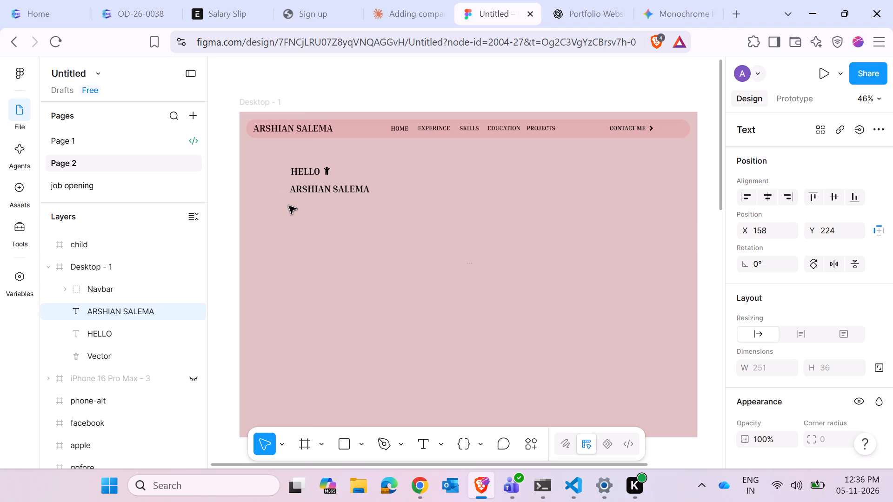
{"action": "key", "text": "Right"}
{"action": "key", "text": "Up"}
{"action": "key", "text": "Up"}
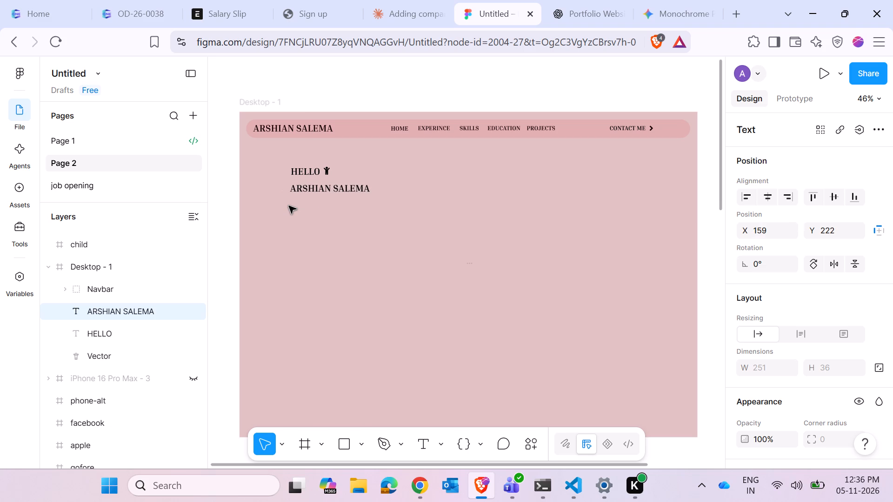
{"action": "key", "text": "Up"}
{"action": "key", "text": "Up"}
{"action": "key", "text": "Up"}
{"action": "key", "text": "Up"}
{"action": "key", "text": "Up"}
{"action": "key", "text": "Up"}
{"action": "key", "text": "Up"}
{"action": "key", "text": "Left"}
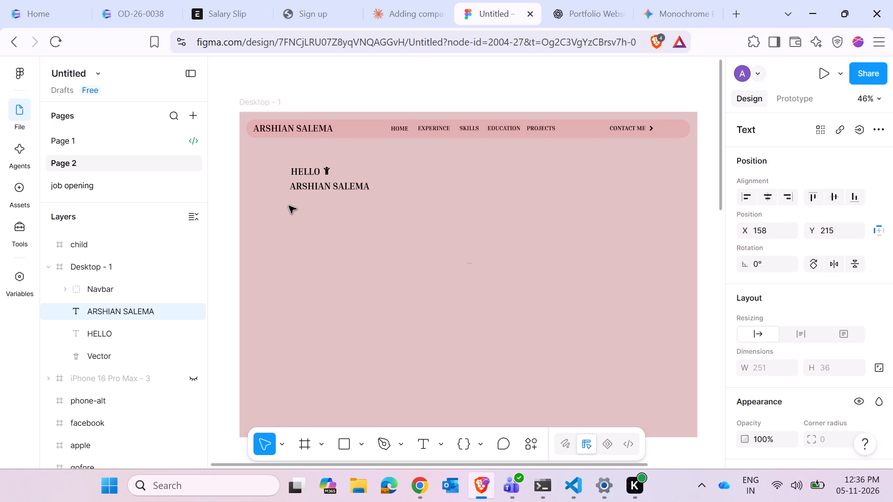
{"action": "key", "text": "Up"}
{"action": "key", "text": "Up"}
{"action": "key", "text": "Up"}
{"action": "key", "text": "Right"}
{"action": "key", "text": "Left"}
{"action": "key", "text": "Left"}
{"action": "key", "text": "Up"}
{"action": "key", "text": "Up"}
{"action": "key", "text": "Right"}
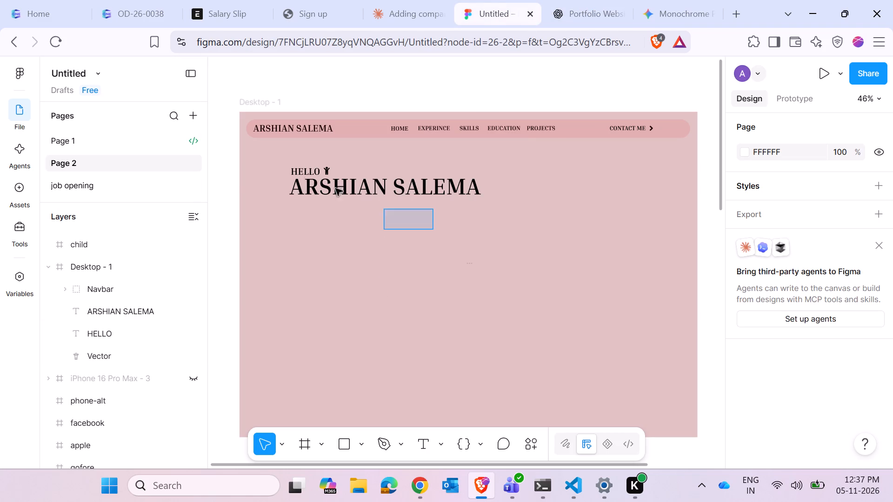
{"action": "left_click_drag", "start_coordinate": [335, 188], "coordinate": [284, 160]}
{"action": "key", "text": "Left"}
{"action": "key", "text": "Left"}
{"action": "key", "text": "Left"}
{"action": "key", "text": "Left"}
{"action": "key", "text": "Left"}
{"action": "key", "text": "Left"}
{"action": "key", "text": "Left"}
{"action": "key", "text": "Left"}
{"action": "key", "text": "Left"}
{"action": "key", "text": "Left"}
{"action": "key", "text": "Left"}
{"action": "key", "text": "Left"}
{"action": "key", "text": "Left"}
{"action": "key", "text": "Left"}
{"action": "key", "text": "Left"}
{"action": "key", "text": "Left"}
{"action": "key", "text": "Left"}
{"action": "key", "text": "Left"}
{"action": "key", "text": "Left"}
{"action": "key", "text": "Left"}
{"action": "key", "text": "Left"}
{"action": "key", "text": "Left"}
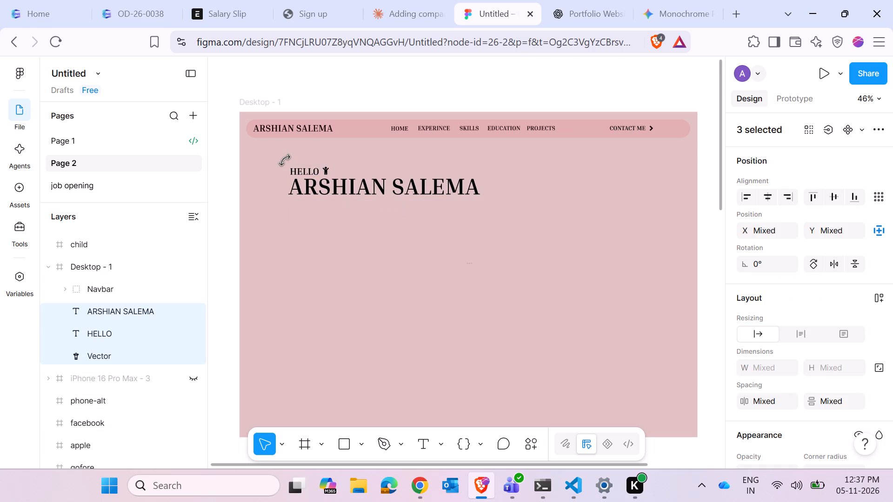
{"action": "key", "text": "Down"}
{"action": "key", "text": "Down"}
{"action": "key", "text": "Down"}
{"action": "key", "text": "Down"}
{"action": "key", "text": "Down"}
{"action": "key", "text": "Down"}
{"action": "key", "text": "Down"}
{"action": "key", "text": "Down"}
{"action": "key", "text": "Down"}
{"action": "key", "text": "Down"}
{"action": "key", "text": "Down"}
{"action": "key", "text": "Up"}
{"action": "key", "text": "Up"}
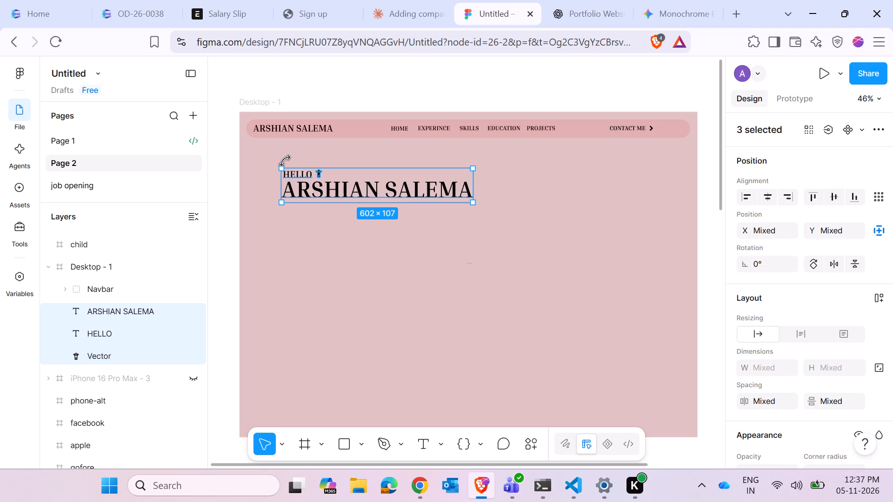
{"action": "left_click", "coordinate": [418, 304]}
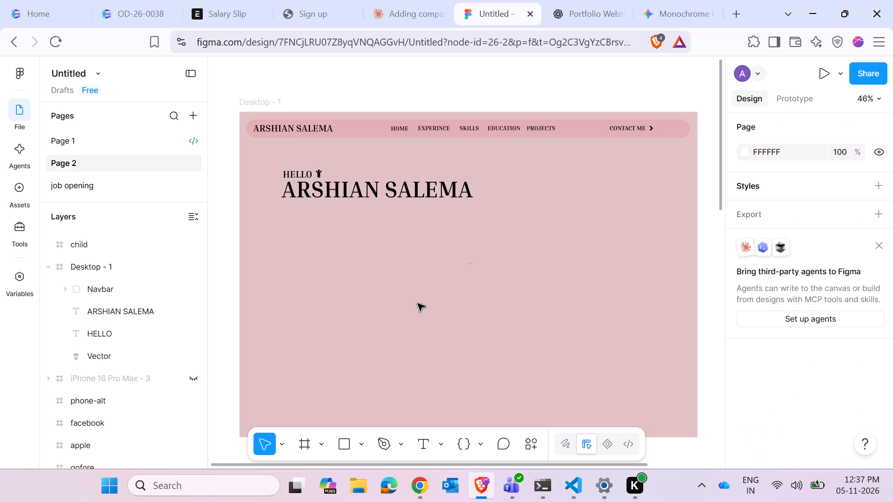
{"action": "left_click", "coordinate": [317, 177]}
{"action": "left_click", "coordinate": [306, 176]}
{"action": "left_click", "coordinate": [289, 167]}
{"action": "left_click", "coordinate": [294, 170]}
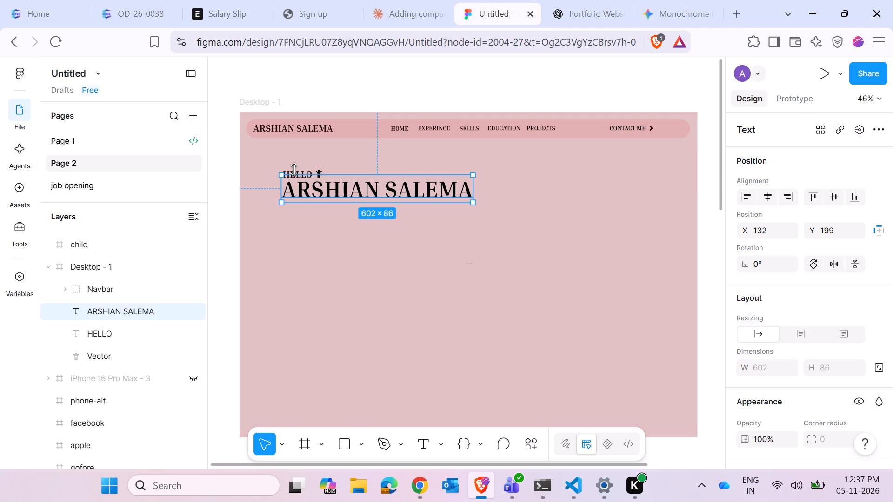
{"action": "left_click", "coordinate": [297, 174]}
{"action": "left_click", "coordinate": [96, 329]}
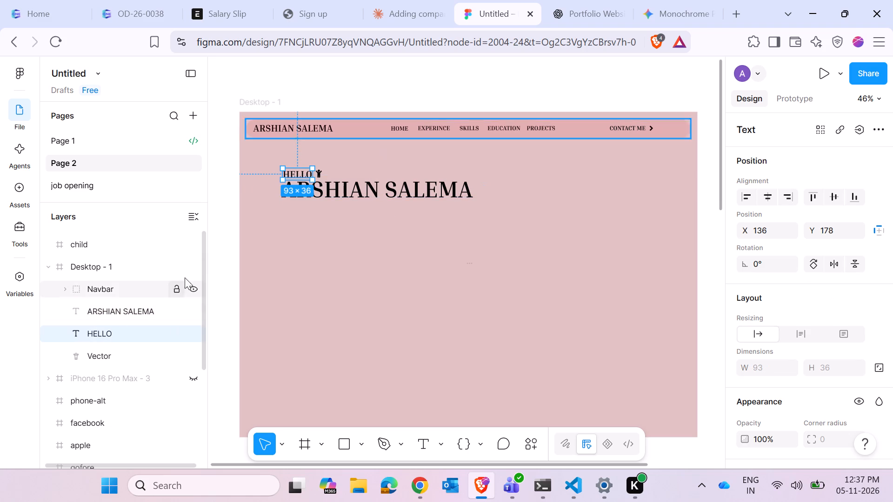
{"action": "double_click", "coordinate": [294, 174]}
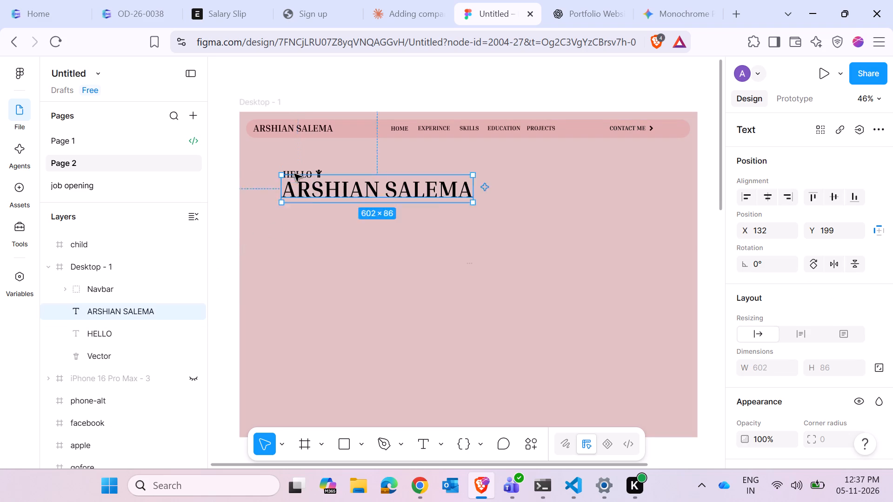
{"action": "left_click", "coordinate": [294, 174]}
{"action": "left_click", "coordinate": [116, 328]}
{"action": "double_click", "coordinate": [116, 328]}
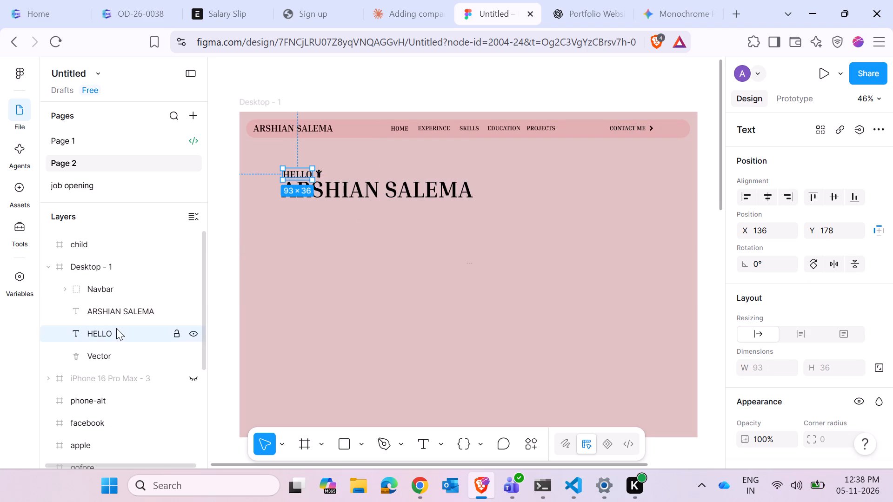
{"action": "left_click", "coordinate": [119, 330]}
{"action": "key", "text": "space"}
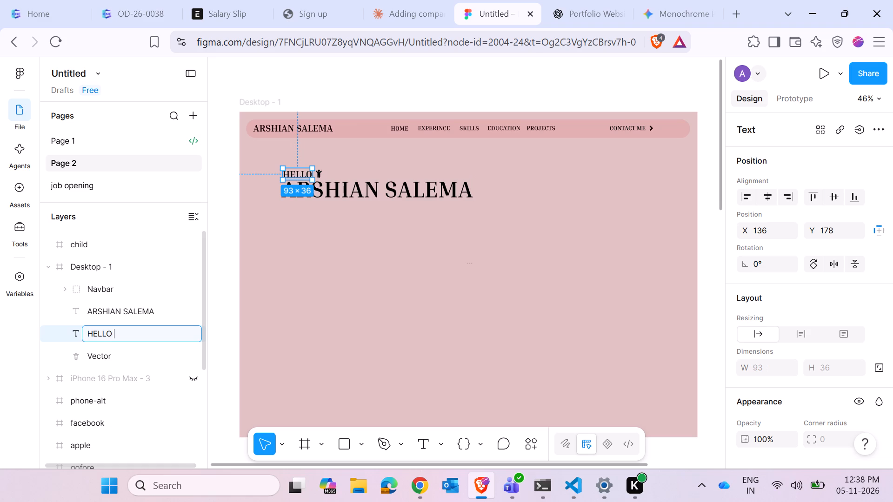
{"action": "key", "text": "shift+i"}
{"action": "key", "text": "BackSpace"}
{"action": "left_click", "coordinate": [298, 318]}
Extend the HELLO text above the name heading so it reads "HELLO I'm".
{"action": "left_click", "coordinate": [295, 170]}
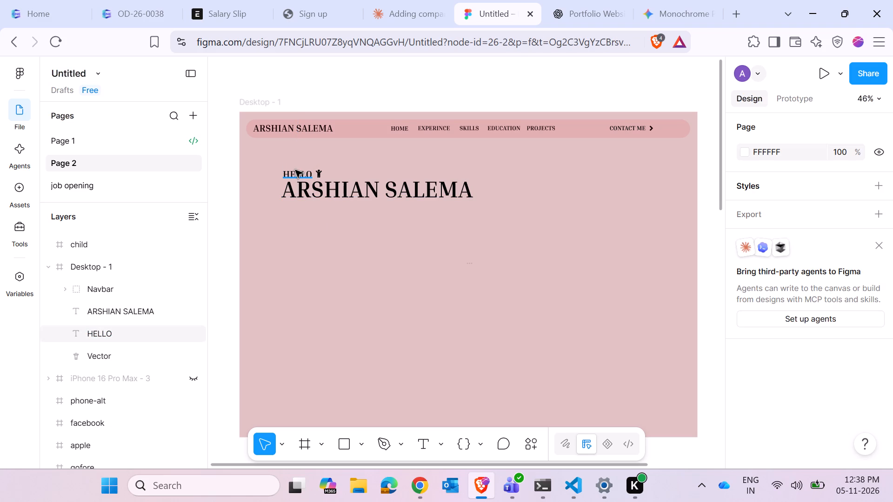
{"action": "double_click", "coordinate": [296, 171]}
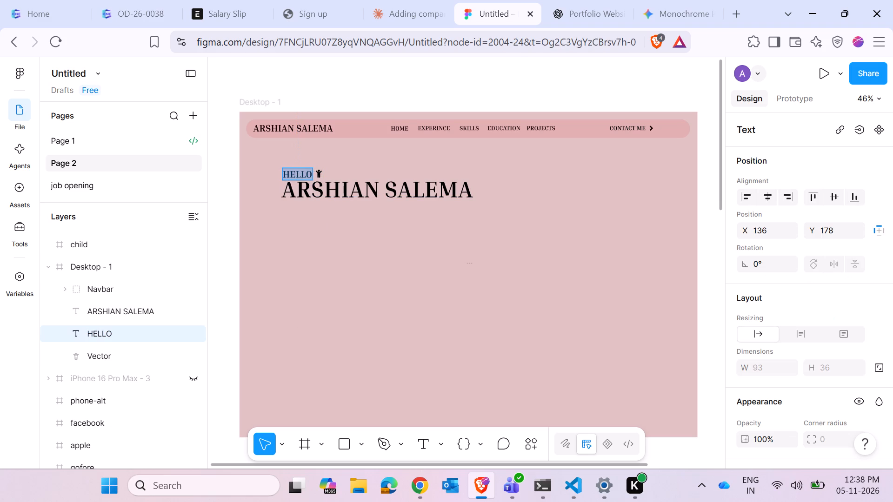
{"action": "key", "text": "Right"}
{"action": "key", "text": "space"}
{"action": "key", "text": "shift+i"}
{"action": "type", "text": "'m"}
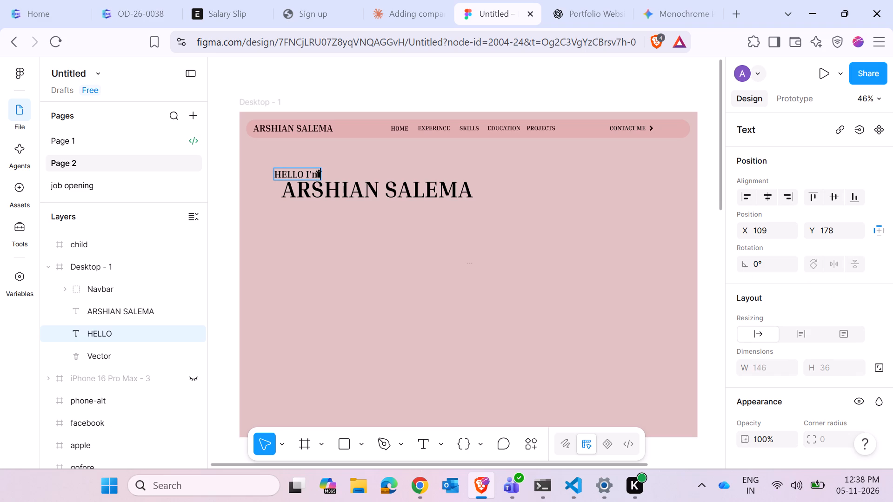
{"action": "left_click", "coordinate": [333, 171]}
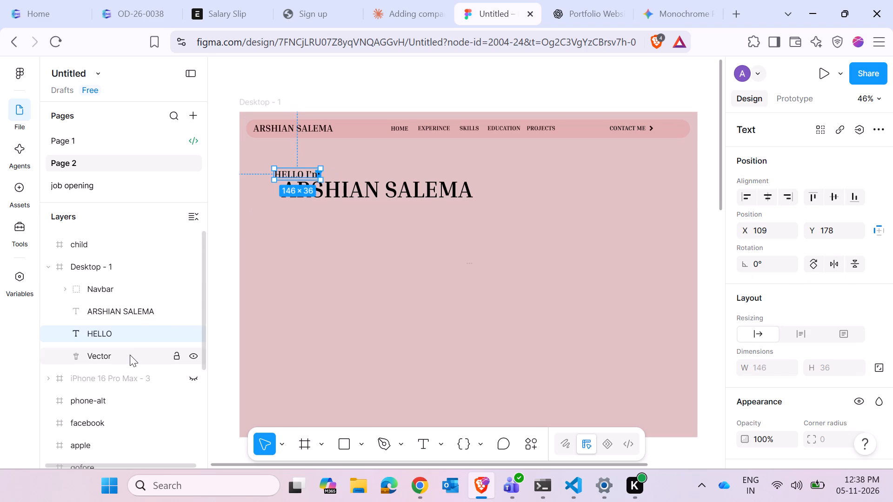
Move the person icon horizontally to X 291, clear of the widened greeting text.
{"action": "left_click", "coordinate": [130, 355]}
{"action": "key", "text": "Right"}
{"action": "key", "text": "Right"}
{"action": "key", "text": "Right"}
{"action": "key", "text": "Right"}
{"action": "key", "text": "Right"}
{"action": "key", "text": "Right"}
{"action": "key", "text": "Right"}
{"action": "key", "text": "Right"}
{"action": "key", "text": "Right"}
{"action": "key", "text": "Right"}
{"action": "key", "text": "Right"}
{"action": "key", "text": "Right"}
{"action": "key", "text": "Right"}
{"action": "key", "text": "Right"}
{"action": "key", "text": "Right"}
{"action": "key", "text": "Right"}
{"action": "key", "text": "Right"}
{"action": "key", "text": "Right"}
{"action": "key", "text": "Right"}
{"action": "key", "text": "Right"}
{"action": "key", "text": "Right"}
{"action": "key", "text": "Right"}
{"action": "key", "text": "Right"}
{"action": "key", "text": "Right"}
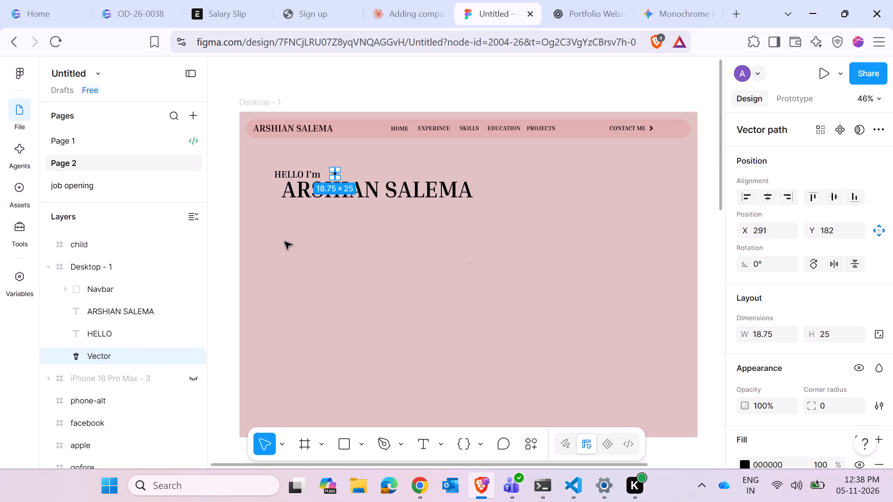
Shift the "HELLO I'm" text horizontally to about X 138 so it lines up with the start of the name and sits beside the icon.
{"action": "left_click", "coordinate": [291, 173]}
{"action": "left_click", "coordinate": [276, 174]}
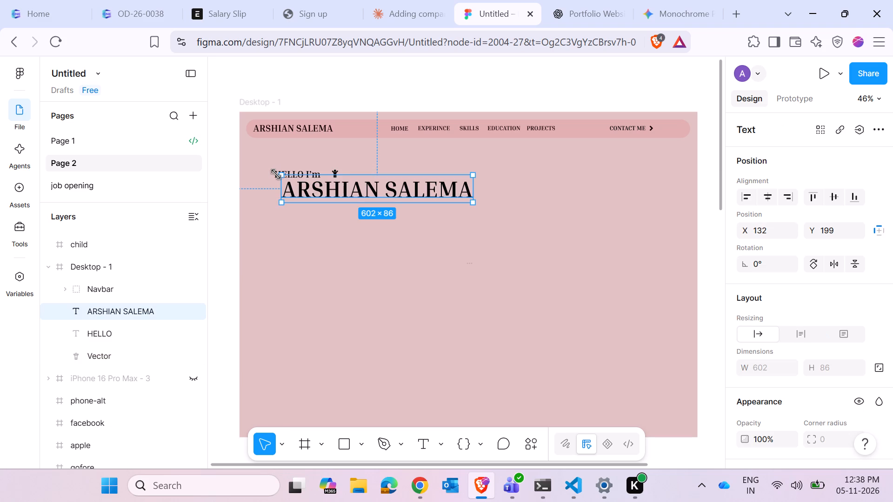
{"action": "left_click", "coordinate": [277, 169]}
{"action": "left_click", "coordinate": [300, 158]}
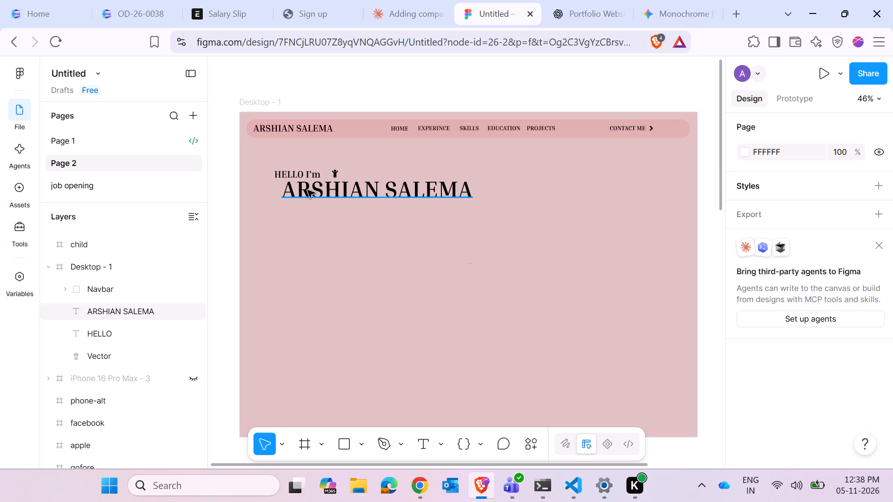
{"action": "left_click", "coordinate": [304, 169]}
{"action": "key", "text": "Right"}
{"action": "key", "text": "Right"}
{"action": "key", "text": "Right"}
{"action": "key", "text": "Right"}
{"action": "key", "text": "Right"}
{"action": "key", "text": "Right"}
{"action": "key", "text": "Right"}
{"action": "key", "text": "Right"}
{"action": "key", "text": "Right"}
{"action": "key", "text": "Right"}
{"action": "key", "text": "Right"}
{"action": "key", "text": "Right"}
{"action": "key", "text": "Right"}
{"action": "key", "text": "Right"}
{"action": "key", "text": "Right"}
{"action": "key", "text": "Right"}
{"action": "key", "text": "Right"}
{"action": "key", "text": "Right"}
{"action": "key", "text": "Right"}
{"action": "key", "text": "Right"}
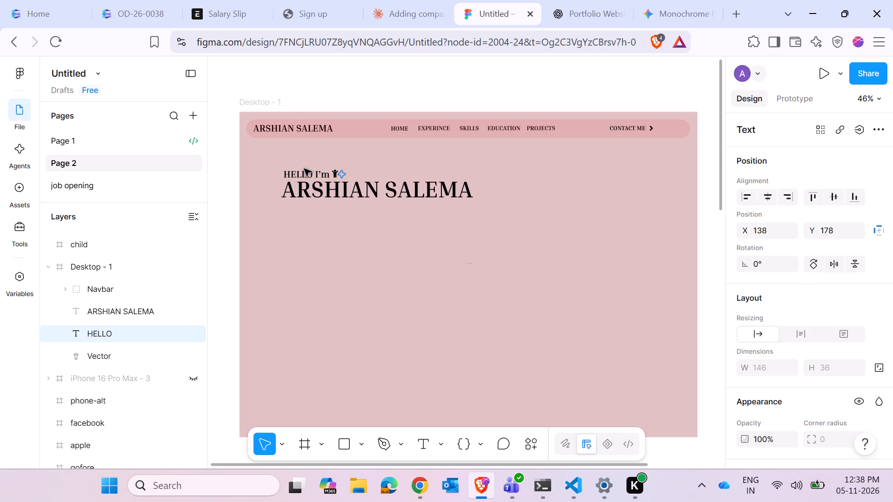
{"action": "key", "text": "Right"}
{"action": "left_click", "coordinate": [337, 250]}
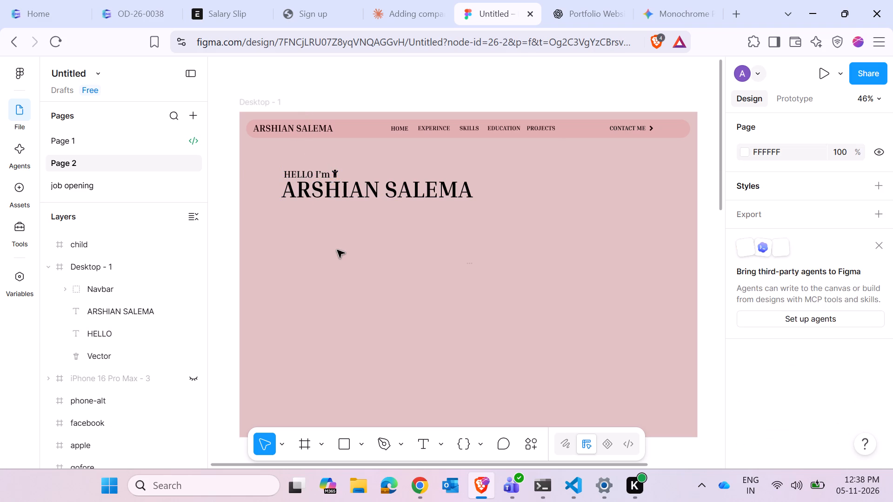
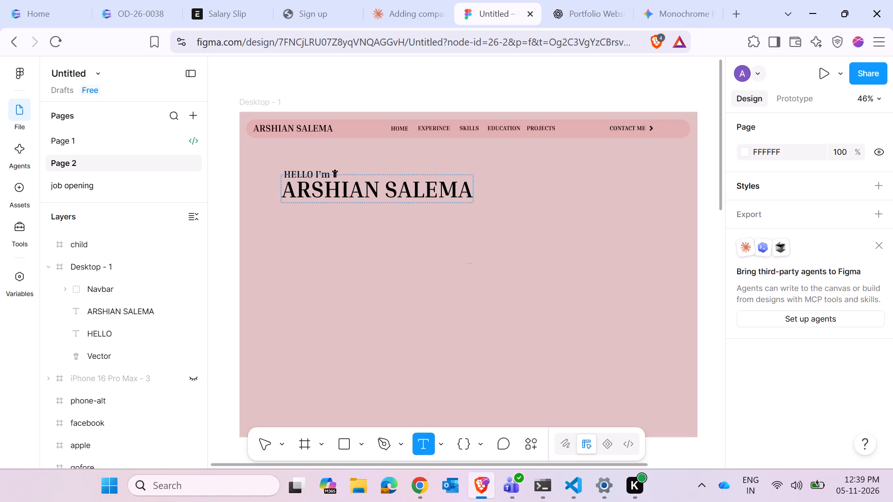
Draw a text box about 703 × 62 directly below the large name heading, at X 129, Y 296.
{"action": "left_click_drag", "start_coordinate": [280, 206], "coordinate": [441, 223]}
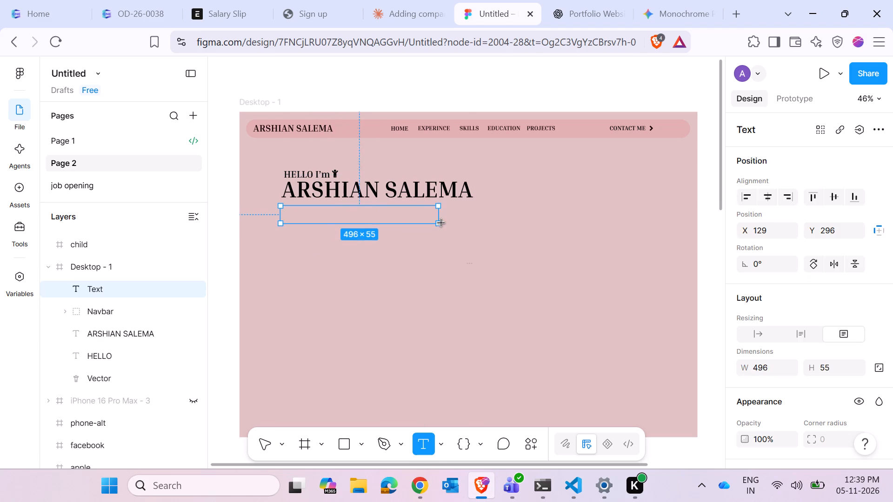
{"action": "left_click_drag", "start_coordinate": [441, 223], "coordinate": [503, 226]}
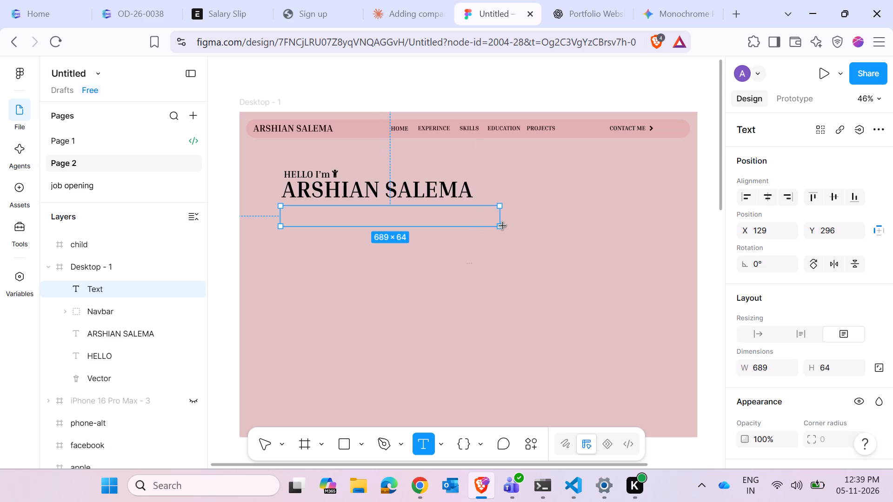
{"action": "left_click_drag", "start_coordinate": [503, 226], "coordinate": [499, 226]}
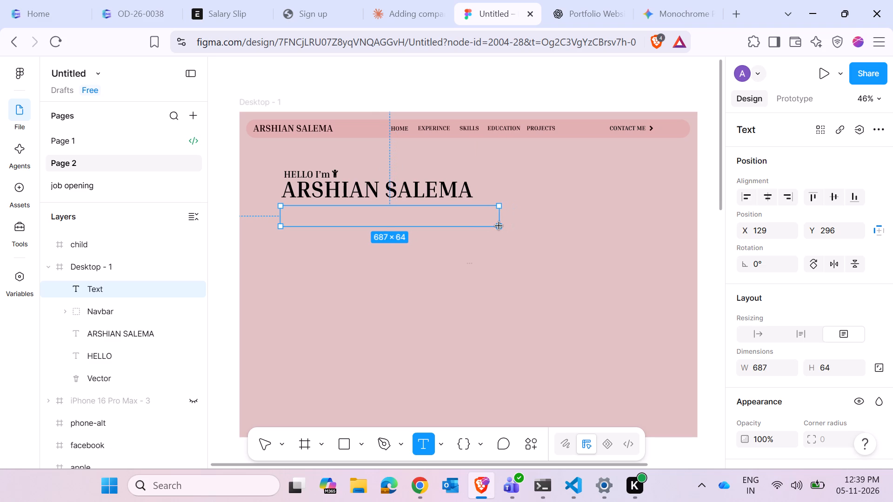
{"action": "left_click_drag", "start_coordinate": [499, 226], "coordinate": [503, 225]}
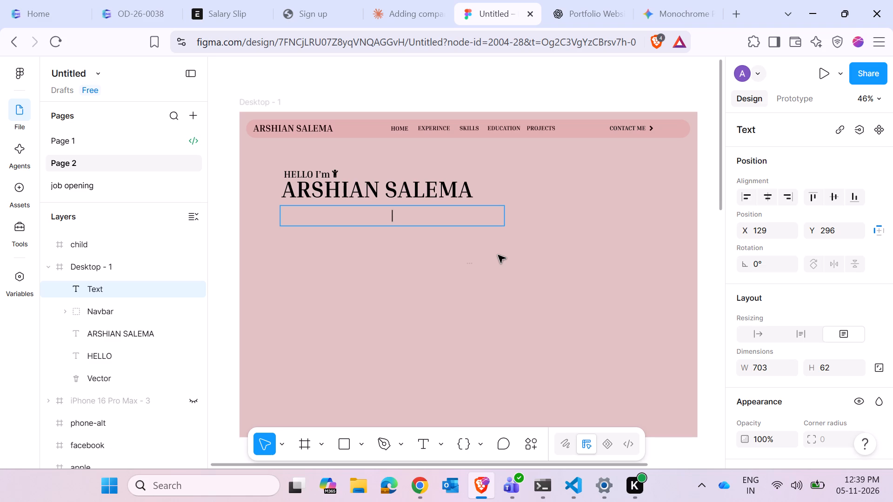
Start the tagline in the new text box with "MTech Student |", consulting the ChatGPT portfolio reference for the wording.
{"action": "left_click", "coordinate": [563, 479]}
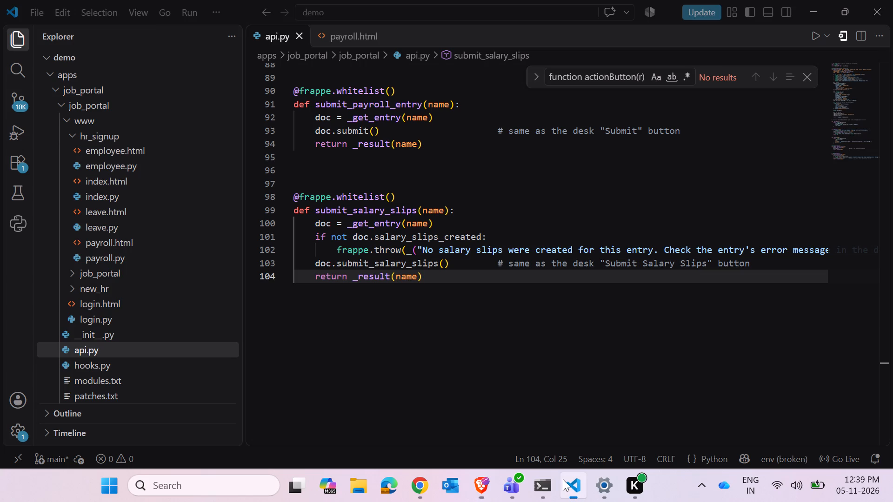
{"action": "left_click", "coordinate": [563, 479]}
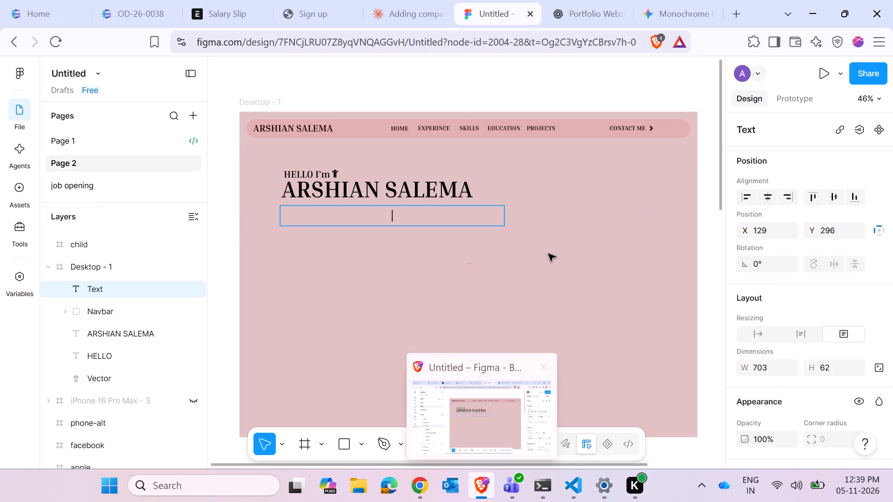
{"action": "left_click", "coordinate": [601, 0]}
{"action": "left_click", "coordinate": [513, 0]}
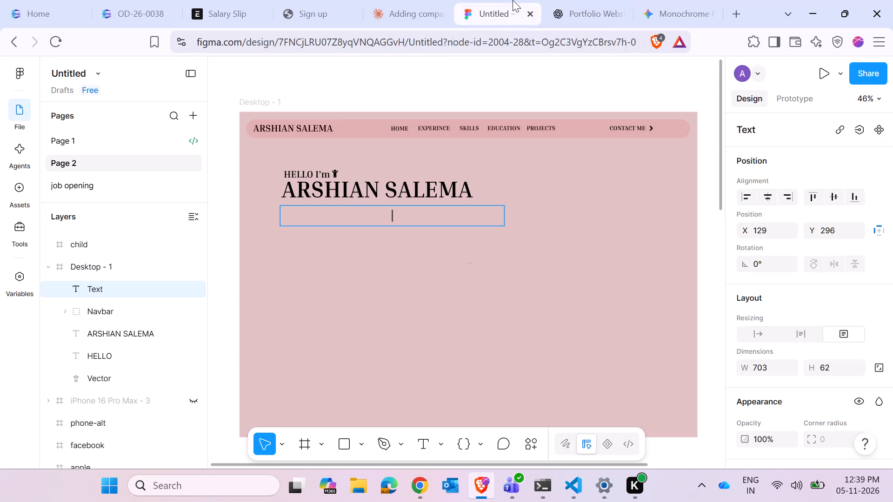
{"action": "type", "text": "MT"}
{"action": "type", "text": "ech"}
{"action": "key", "text": "space"}
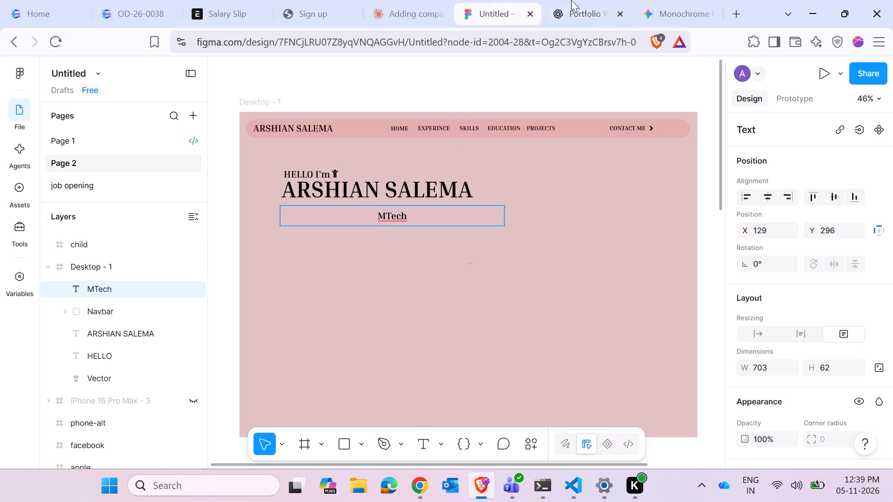
{"action": "left_click", "coordinate": [600, 0]}
{"action": "left_click", "coordinate": [508, 0]}
{"action": "type", "text": "St"}
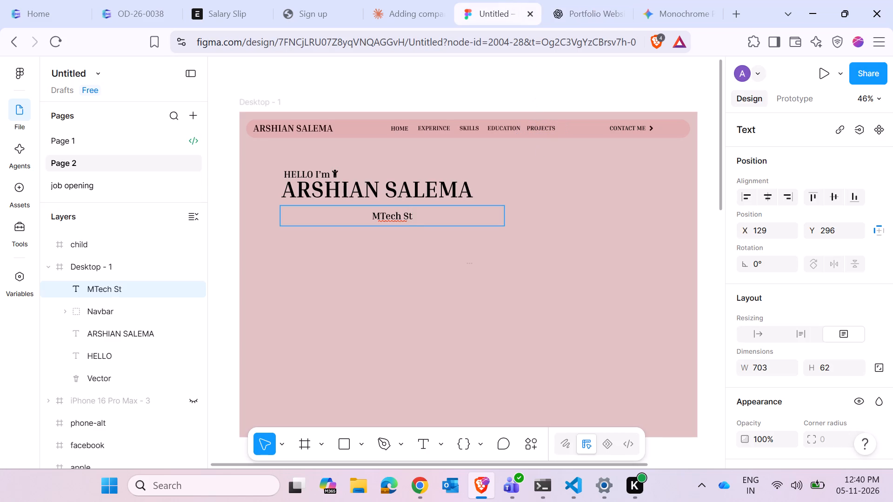
{"action": "type", "text": "udents"}
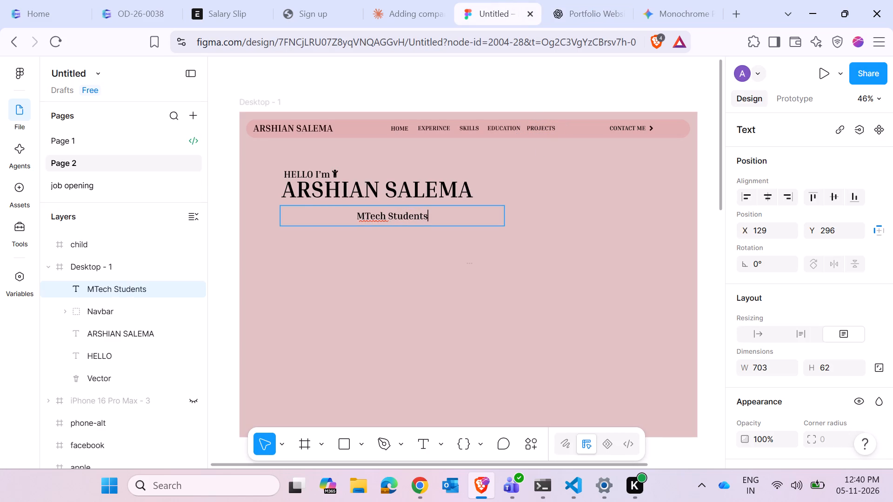
{"action": "key", "text": "space"}
{"action": "key", "text": "space"}
{"action": "key", "text": "BackSpace"}
{"action": "key", "text": "BackSpace"}
{"action": "key", "text": "BackSpace"}
{"action": "key", "text": "space"}
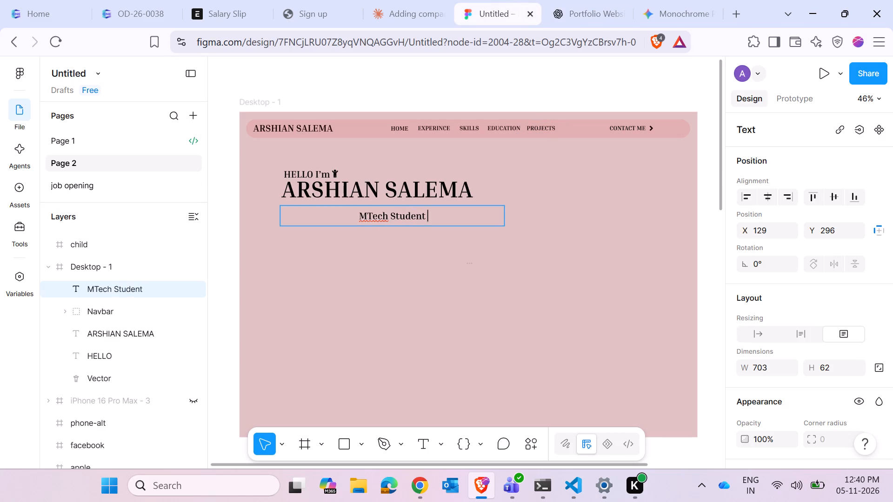
{"action": "type", "text": "|"}
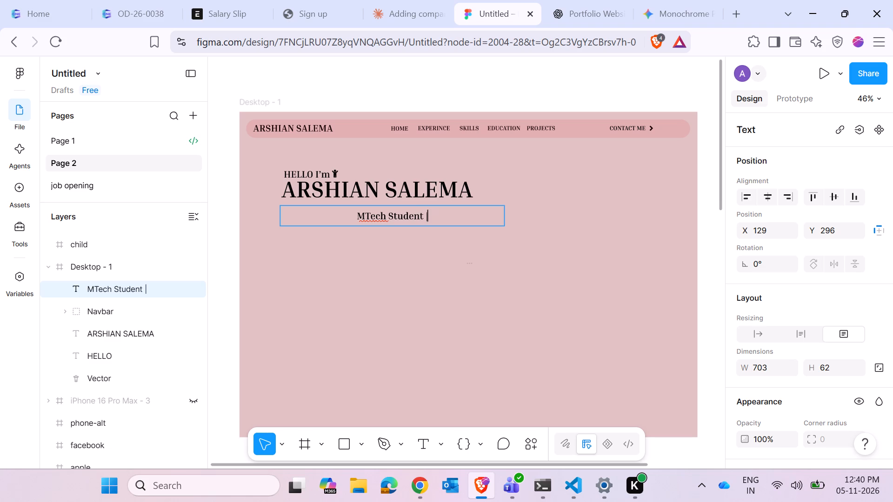
{"action": "key", "text": "space"}
Complete the tagline after the divider with "AI & Data Science", checking the wording against the ChatGPT reference.
{"action": "left_click", "coordinate": [579, 0]}
{"action": "left_click", "coordinate": [484, 0]}
{"action": "type", "text": "AI"}
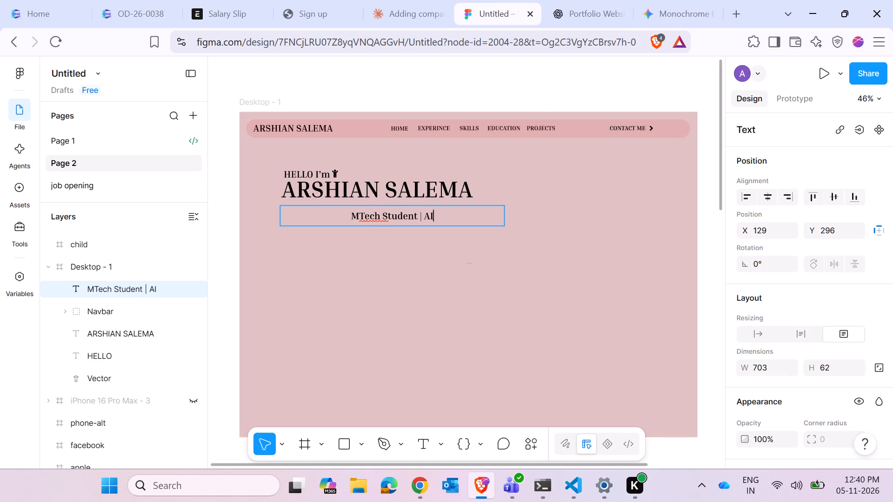
{"action": "key", "text": "space"}
{"action": "type", "text": "& DS"}
{"action": "key", "text": "space"}
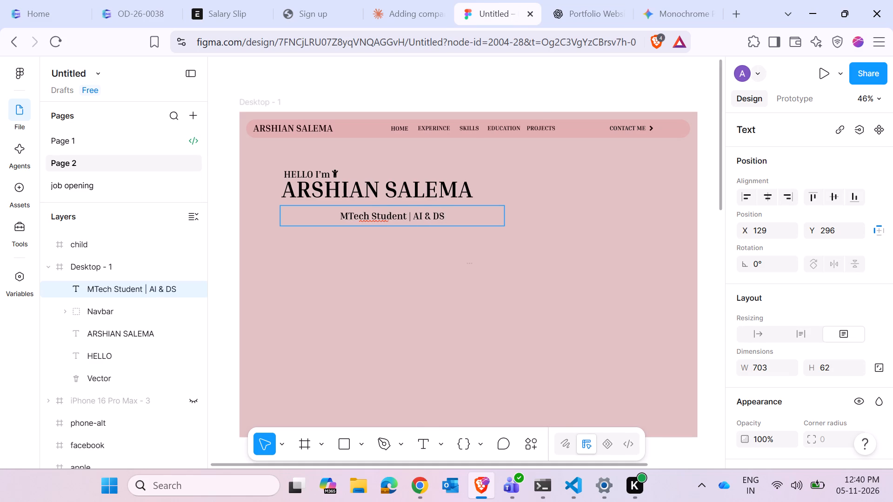
{"action": "left_click", "coordinate": [561, 0]}
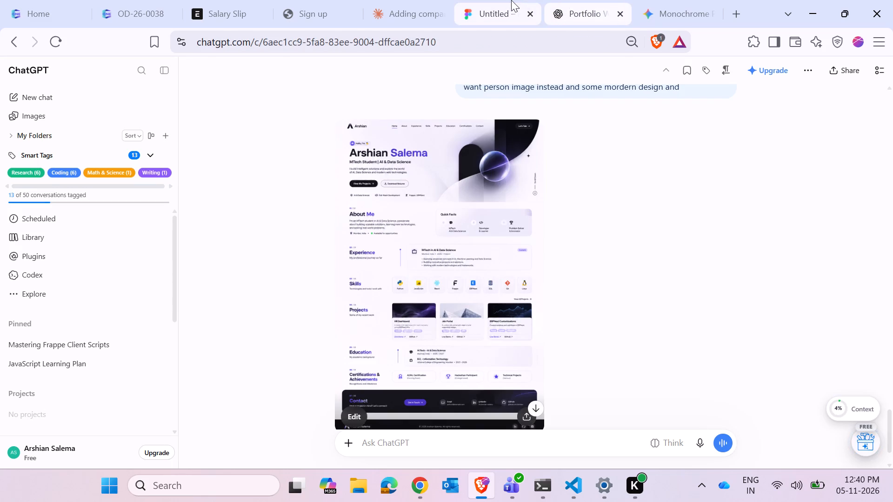
{"action": "left_click", "coordinate": [511, 0]}
{"action": "key", "text": "BackSpace"}
{"action": "key", "text": "BackSpace"}
{"action": "type", "text": "ata S"}
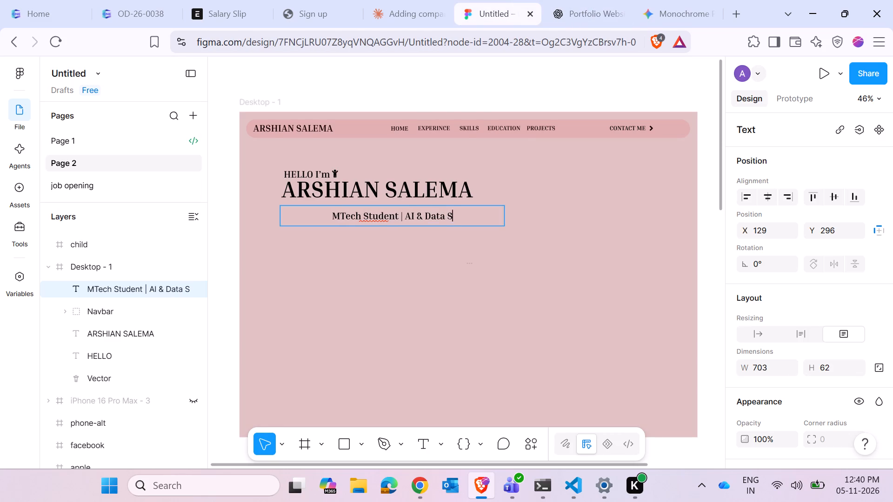
{"action": "key", "text": "c"}
{"action": "type", "text": "ien"}
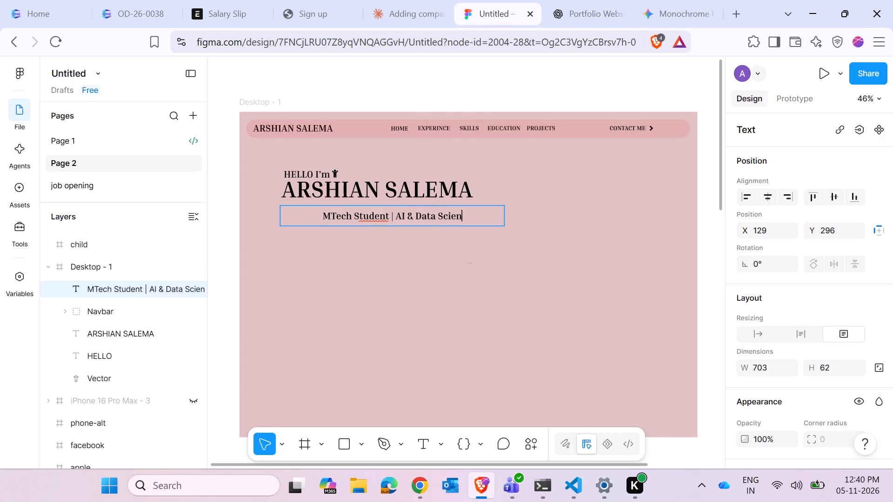
{"action": "type", "text": "ce"}
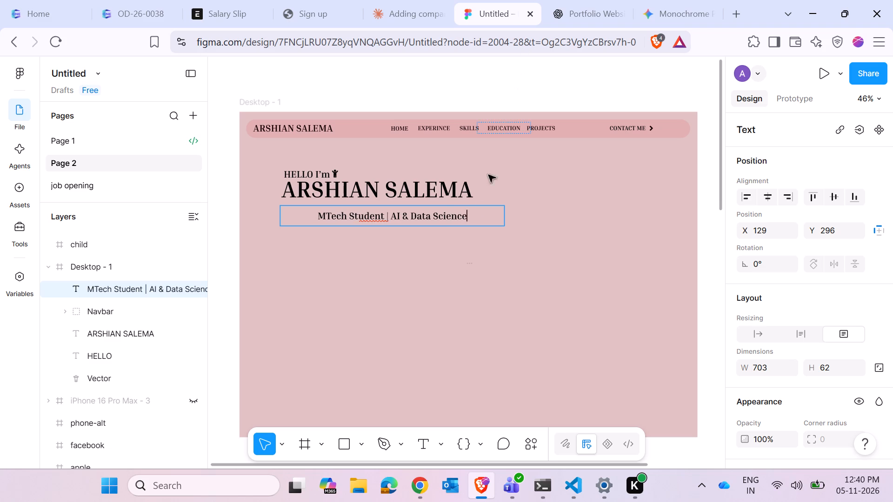
{"action": "left_click", "coordinate": [466, 258]}
Shift the tagline text box to X 16, Y 289 so its text starts level with the name and sits closer beneath it.
{"action": "key", "text": "Left"}
{"action": "key", "text": "Left"}
{"action": "key", "text": "Left"}
{"action": "key", "text": "Left"}
{"action": "key", "text": "Left"}
{"action": "key", "text": "Left"}
{"action": "key", "text": "Left"}
{"action": "key", "text": "Left"}
{"action": "key", "text": "Left"}
{"action": "key", "text": "Left"}
{"action": "key", "text": "Left"}
{"action": "key", "text": "Left"}
{"action": "key", "text": "Left"}
{"action": "key", "text": "Left"}
{"action": "key", "text": "Left"}
{"action": "key", "text": "Left"}
{"action": "key", "text": "Left"}
{"action": "key", "text": "Left"}
{"action": "key", "text": "Left"}
{"action": "key", "text": "Left"}
{"action": "key", "text": "Left"}
{"action": "key", "text": "Left"}
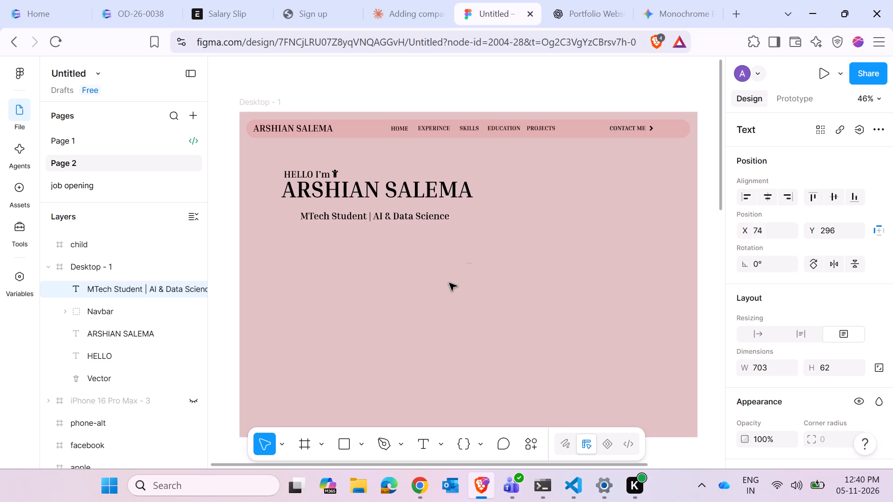
{"action": "key", "text": "Up"}
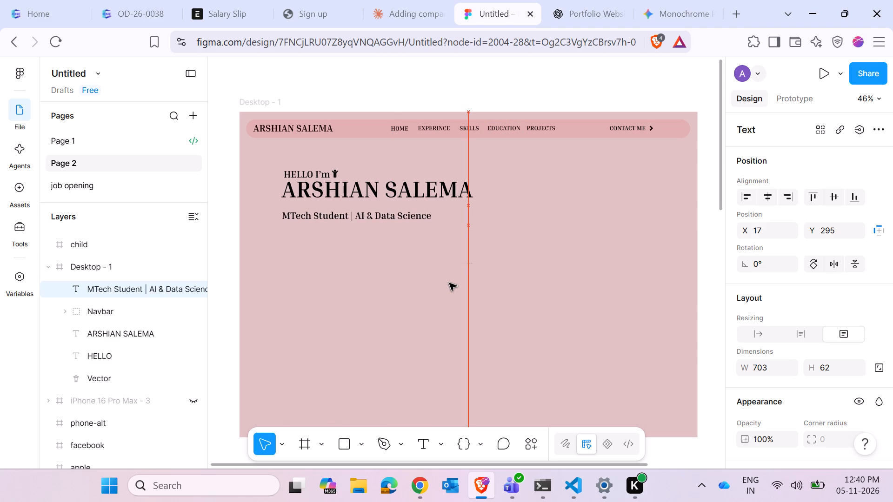
{"action": "key", "text": "Up"}
{"action": "key", "text": "Left"}
{"action": "key", "text": "Up"}
{"action": "key", "text": "Up"}
{"action": "key", "text": "Up"}
{"action": "key", "text": "Up"}
{"action": "key", "text": "Up"}
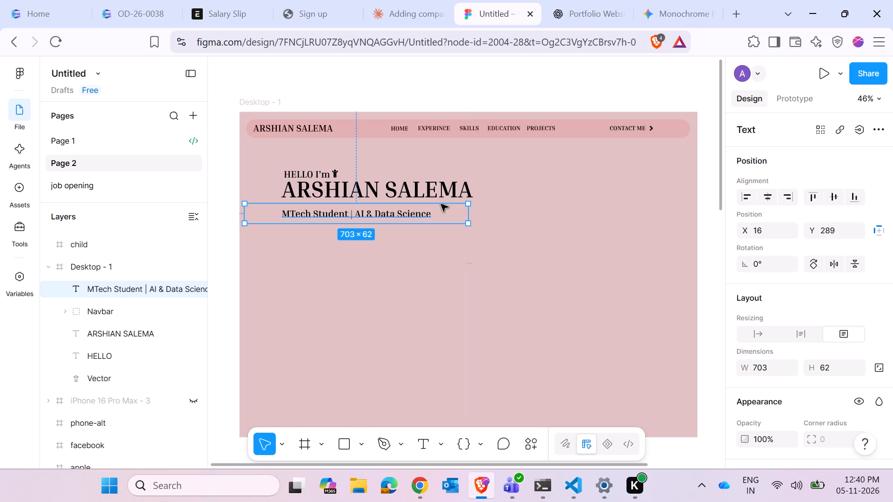
Move the large name heading down to X 132, Y 209, between the greeting and the tagline.
{"action": "left_click", "coordinate": [441, 187]}
{"action": "key", "text": "Down"}
{"action": "key", "text": "Down"}
{"action": "key", "text": "Down"}
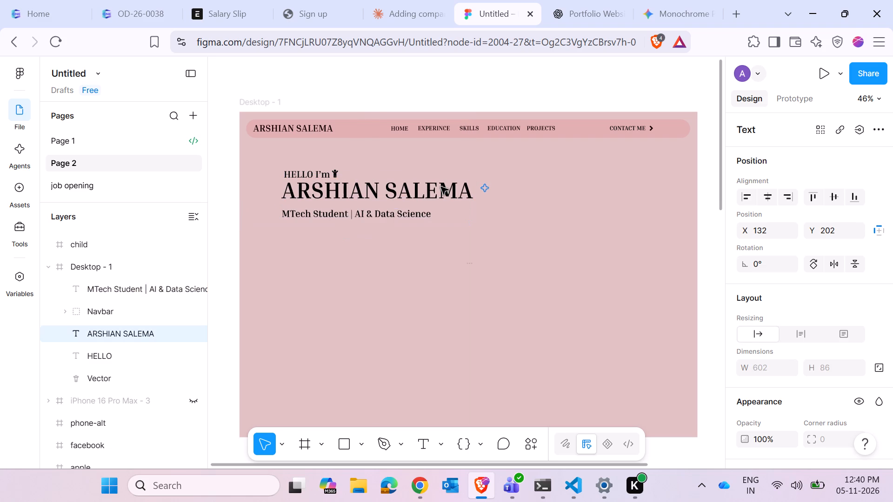
{"action": "key", "text": "Left"}
{"action": "key", "text": "Down"}
{"action": "key", "text": "Down"}
{"action": "key", "text": "Down"}
{"action": "key", "text": "Down"}
{"action": "key", "text": "Down"}
{"action": "key", "text": "Down"}
{"action": "key", "text": "Down"}
{"action": "key", "text": "Down"}
{"action": "key", "text": "Down"}
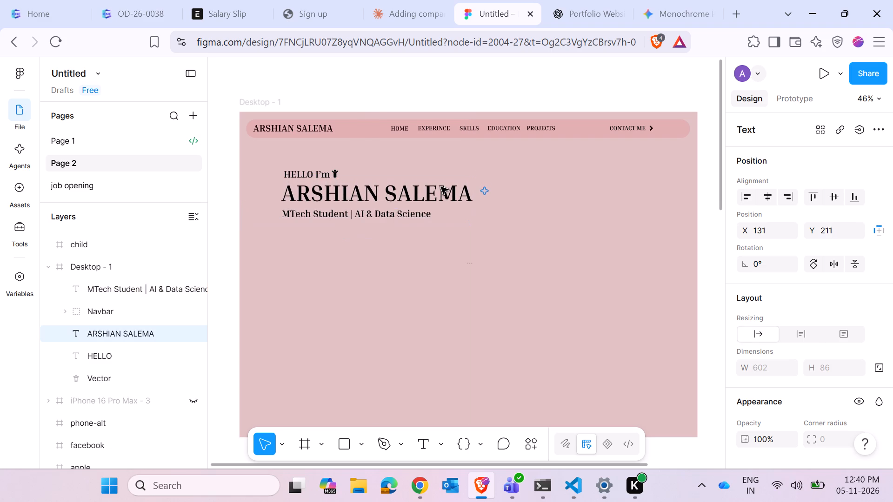
{"action": "key", "text": "Left"}
{"action": "key", "text": "Left"}
{"action": "key", "text": "Up"}
{"action": "key", "text": "Up"}
{"action": "key", "text": "Right"}
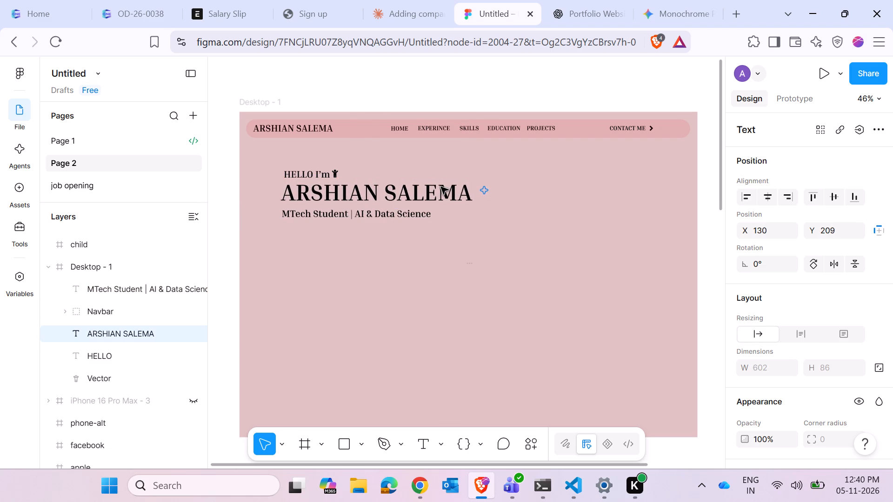
{"action": "key", "text": "Right"}
{"action": "key", "text": "Right"}
{"action": "key", "text": "Right"}
{"action": "key", "text": "Right"}
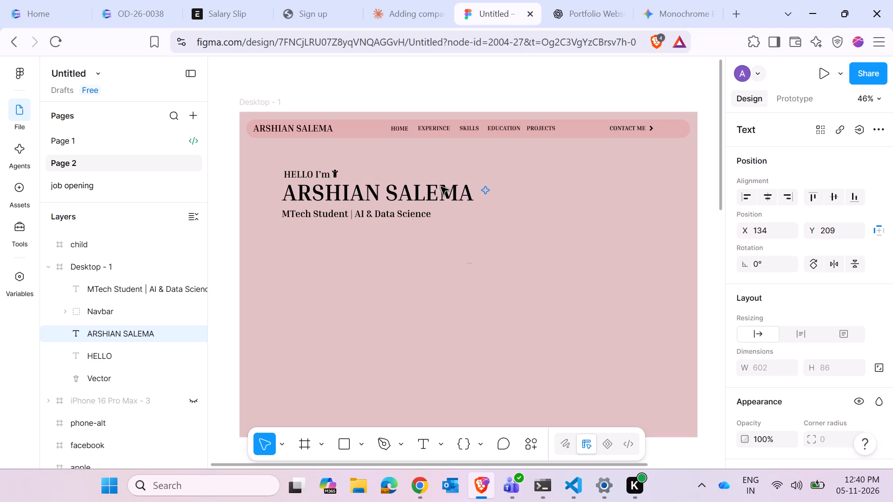
{"action": "key", "text": "Left"}
{"action": "key", "text": "Left"}
{"action": "left_click", "coordinate": [425, 288]}
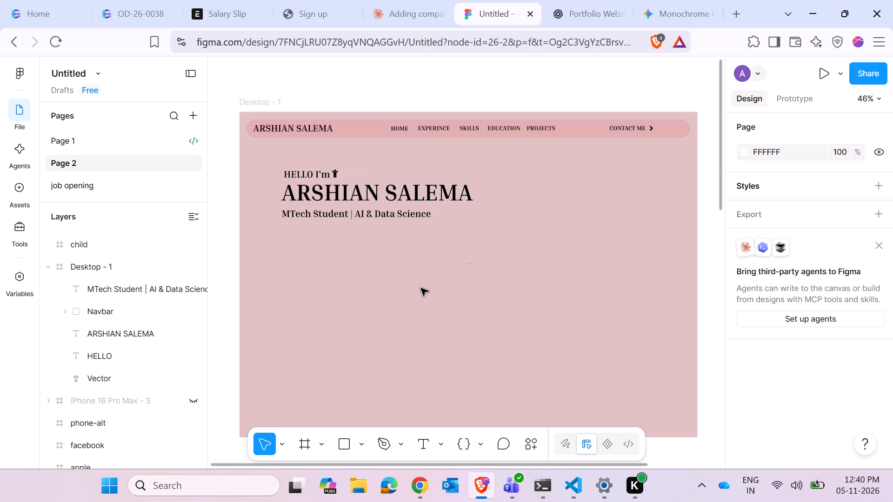
Nudge the tagline text box horizontally to X 17, keeping it at Y 289, to line it up with the name heading.
{"action": "left_click", "coordinate": [320, 217]}
{"action": "key", "text": "Right"}
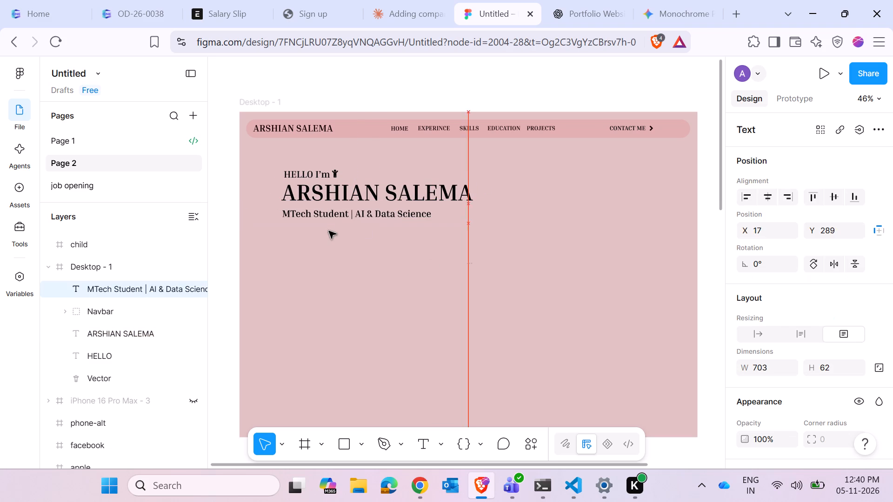
{"action": "key", "text": "Right"}
{"action": "key", "text": "Down"}
{"action": "key", "text": "Up"}
{"action": "key", "text": "Left"}
Nudge the "HELLO I'm" text to X 139, Y 175 to leave more space above the name heading.
{"action": "left_click", "coordinate": [322, 170]}
{"action": "key", "text": "Up"}
{"action": "key", "text": "Right"}
{"action": "key", "text": "Right"}
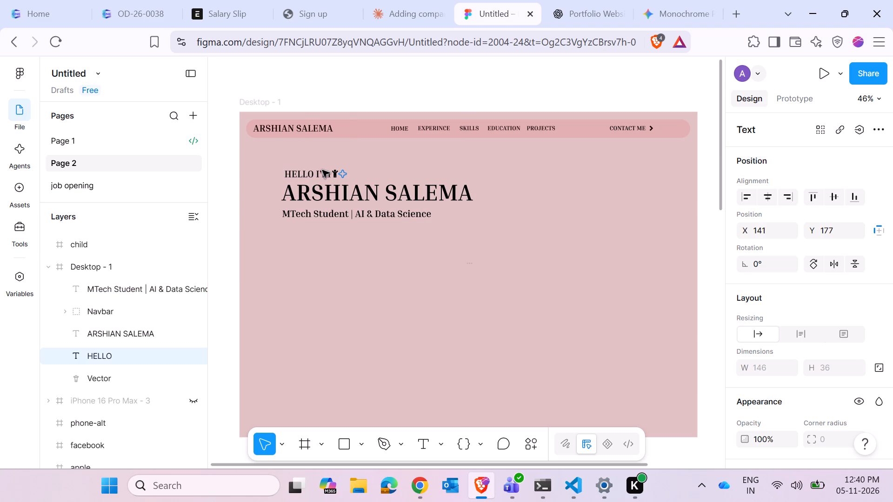
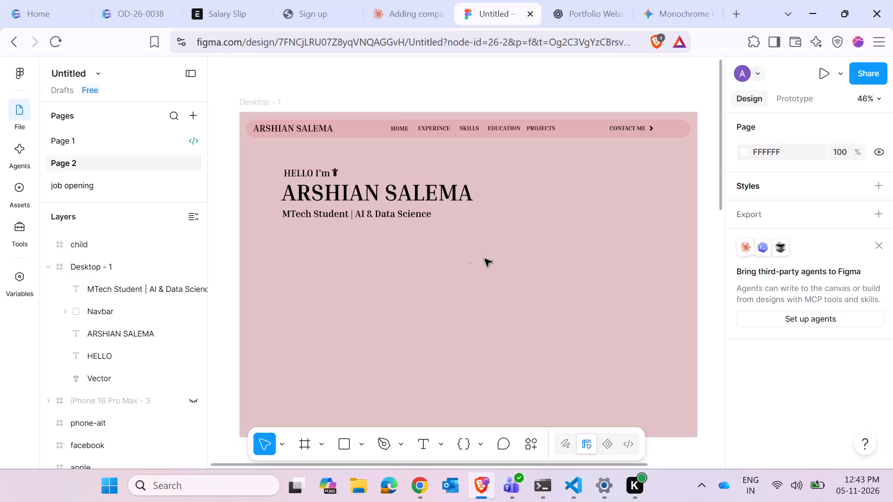
Nudge the hero greeting, its icon, the name heading and the MTech Student line together down and slightly left.
{"action": "left_click_drag", "start_coordinate": [275, 160], "coordinate": [490, 245]}
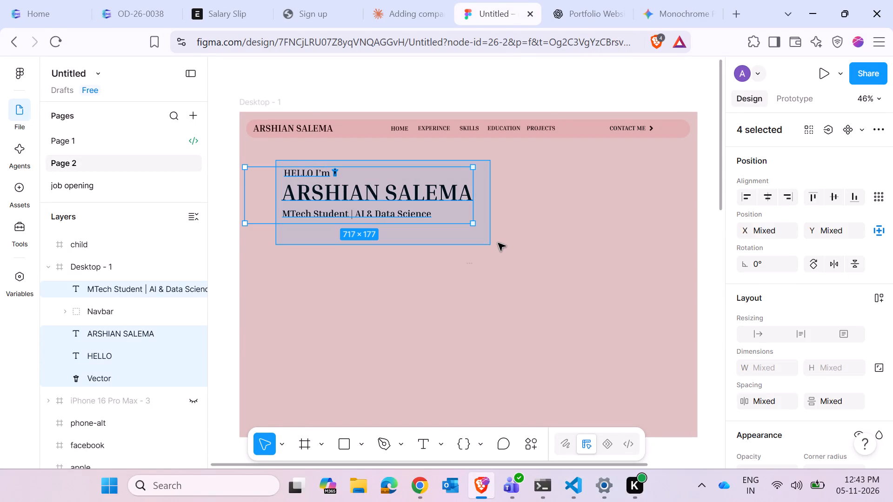
{"action": "key", "text": "Down"}
{"action": "key", "text": "Down"}
{"action": "key", "text": "Down"}
{"action": "key", "text": "Down"}
{"action": "key", "text": "Down"}
{"action": "key", "text": "Down"}
{"action": "key", "text": "Down"}
{"action": "key", "text": "Down"}
{"action": "key", "text": "Down"}
{"action": "key", "text": "Down"}
{"action": "key", "text": "Down"}
{"action": "key", "text": "Down"}
{"action": "key", "text": "Down"}
{"action": "key", "text": "Down"}
{"action": "key", "text": "Down"}
{"action": "key", "text": "Down"}
{"action": "key", "text": "Down"}
{"action": "key", "text": "Down"}
{"action": "key", "text": "Down"}
{"action": "key", "text": "Down"}
{"action": "key", "text": "Down"}
{"action": "key", "text": "Down"}
{"action": "key", "text": "Down"}
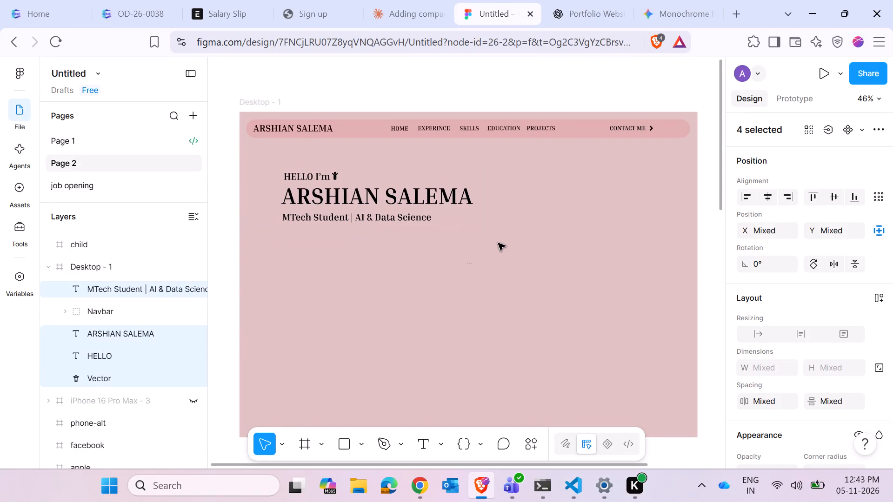
{"action": "key", "text": "Up"}
{"action": "key", "text": "Down"}
{"action": "key", "text": "Down"}
{"action": "key", "text": "Down"}
{"action": "key", "text": "Down"}
{"action": "key", "text": "Down"}
{"action": "key", "text": "Down"}
{"action": "key", "text": "Down"}
{"action": "key", "text": "Down"}
{"action": "key", "text": "Down"}
{"action": "key", "text": "Down"}
{"action": "key", "text": "Down"}
{"action": "key", "text": "Down"}
{"action": "key", "text": "Down"}
{"action": "key", "text": "Down"}
{"action": "key", "text": "Down"}
{"action": "key", "text": "Down"}
{"action": "key", "text": "Down"}
{"action": "key", "text": "Down"}
{"action": "key", "text": "Down"}
{"action": "key", "text": "Down"}
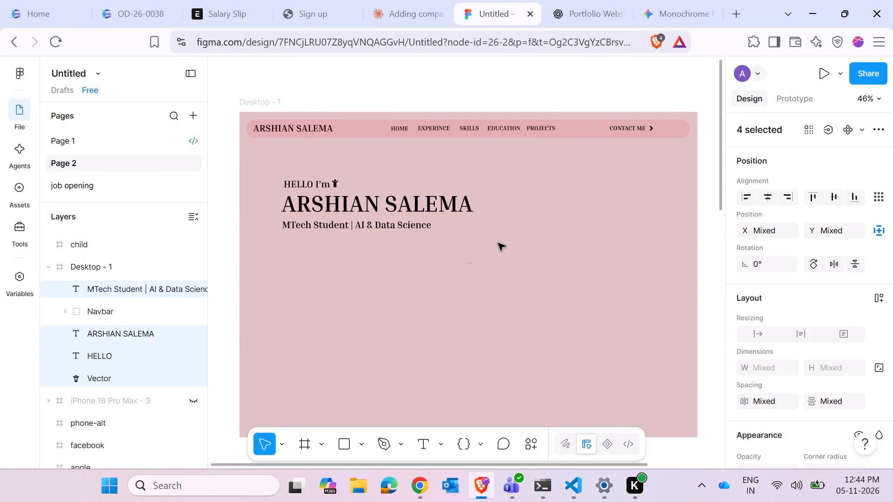
{"action": "key", "text": "Left"}
{"action": "key", "text": "Up"}
{"action": "key", "text": "Down"}
{"action": "key", "text": "Down"}
{"action": "key", "text": "Down"}
{"action": "key", "text": "Left"}
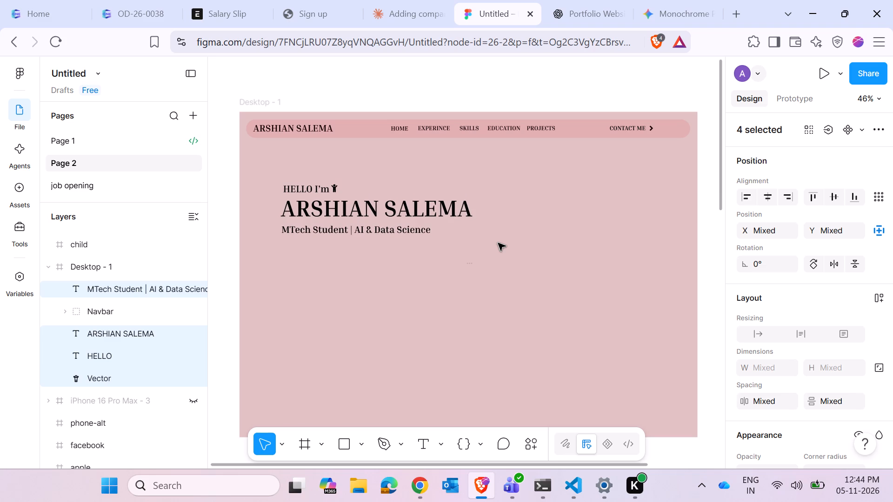
{"action": "key", "text": "Down"}
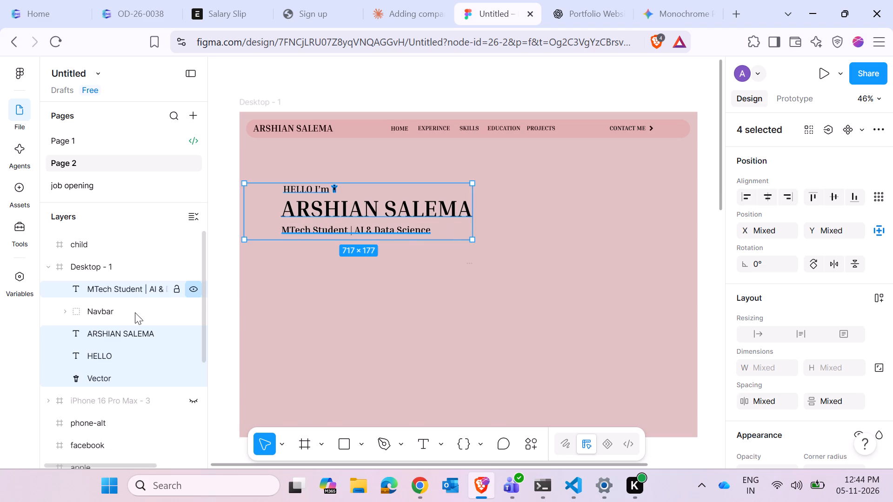
Reorder the Navbar layer above the MTech Student text layer inside the Desktop - 1 frame.
{"action": "left_click_drag", "start_coordinate": [131, 315], "coordinate": [133, 284]}
{"action": "left_click", "coordinate": [381, 324]}
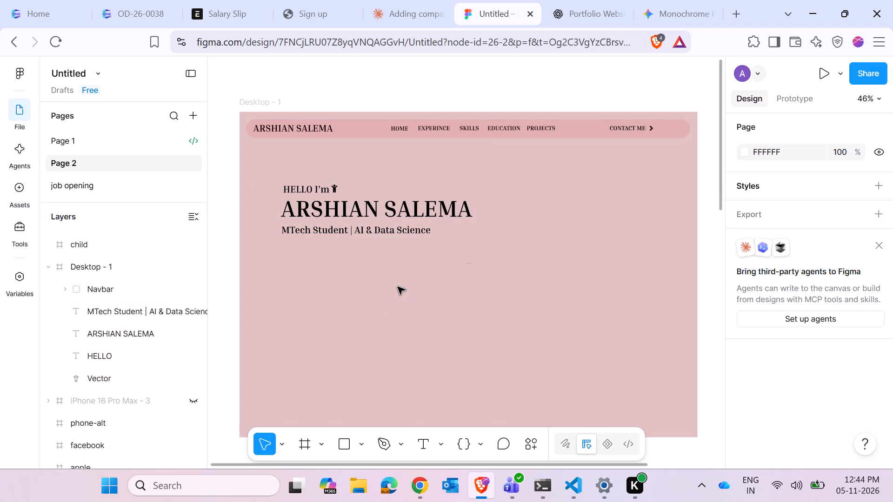
Duplicate the "MTech Student | AI & Data Science" line and place the copy just below it at about X 129, Y 408.
{"action": "left_click", "coordinate": [309, 232]}
{"action": "left_click_drag", "start_coordinate": [309, 232], "coordinate": [318, 253], "text": "alt"}
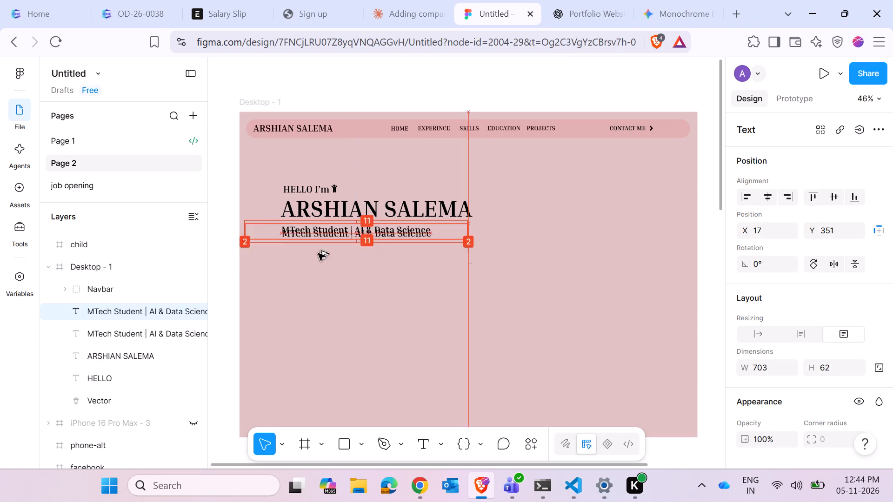
{"action": "left_click_drag", "start_coordinate": [318, 253], "coordinate": [343, 254], "text": "alt"}
{"action": "left_click", "coordinate": [356, 307]}
Clear the duplicated line's text and begin its new sentence with "I H".
{"action": "triple_click", "coordinate": [385, 253]}
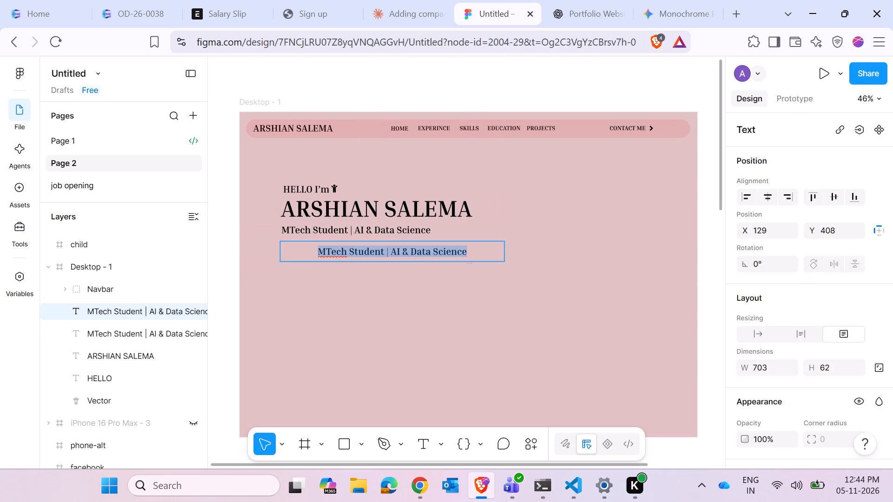
{"action": "key", "text": "BackSpace"}
{"action": "key", "text": "BackSpace"}
{"action": "key", "text": "BackSpace"}
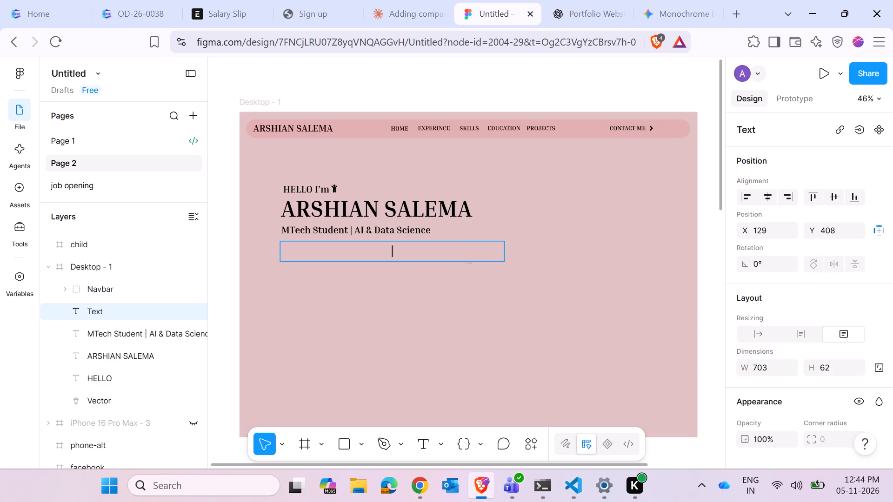
{"action": "type", "text": "I"}
{"action": "key", "text": "space"}
{"action": "key", "text": "shift+h"}
Left-align the text of the new line.
{"action": "scroll", "coordinate": [821, 336], "scroll_direction": "down", "scroll_amount": 3}
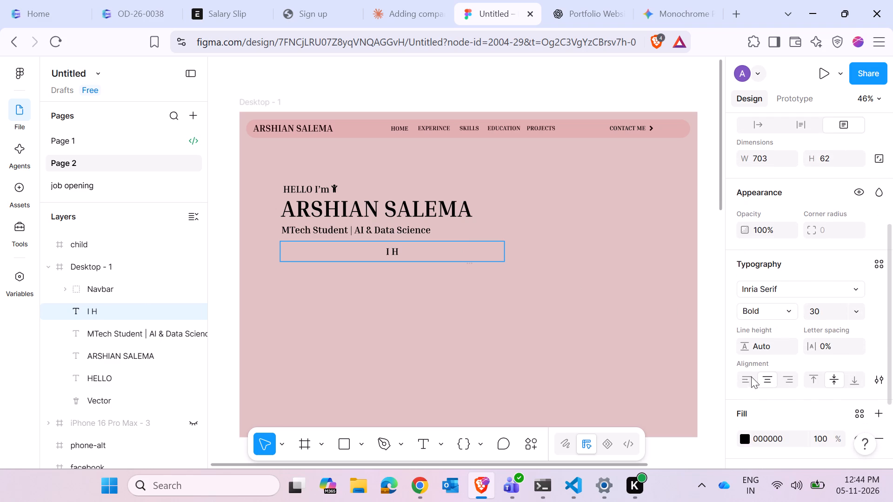
{"action": "left_click", "coordinate": [746, 380]}
Continue the new line's sentence so it reads "I Have developed Multiple AI".
{"action": "left_click", "coordinate": [290, 254]}
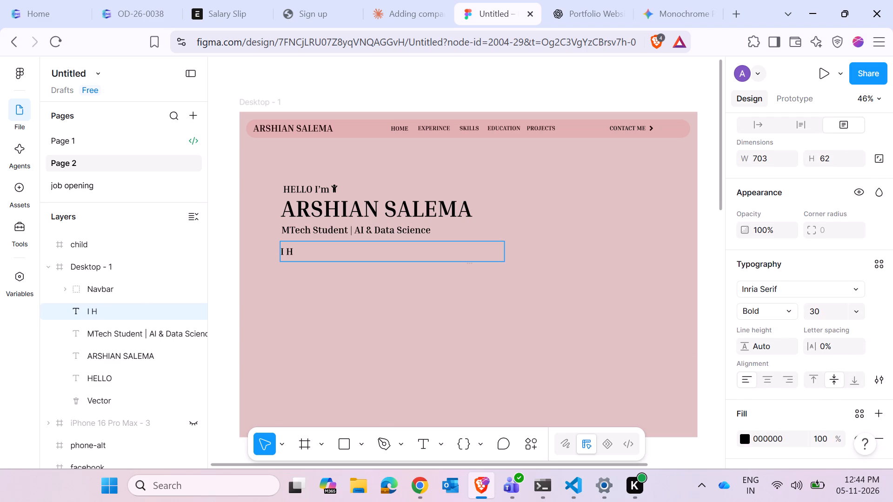
{"action": "left_click", "coordinate": [298, 251]}
{"action": "type", "text": "ave developemd"}
{"action": "key", "text": "BackSpace"}
{"action": "key", "text": "BackSpace"}
{"action": "type", "text": "d Mul"}
{"action": "type", "text": "tiple"}
{"action": "key", "text": "space"}
{"action": "type", "text": "AI"}
{"action": "key", "text": "space"}
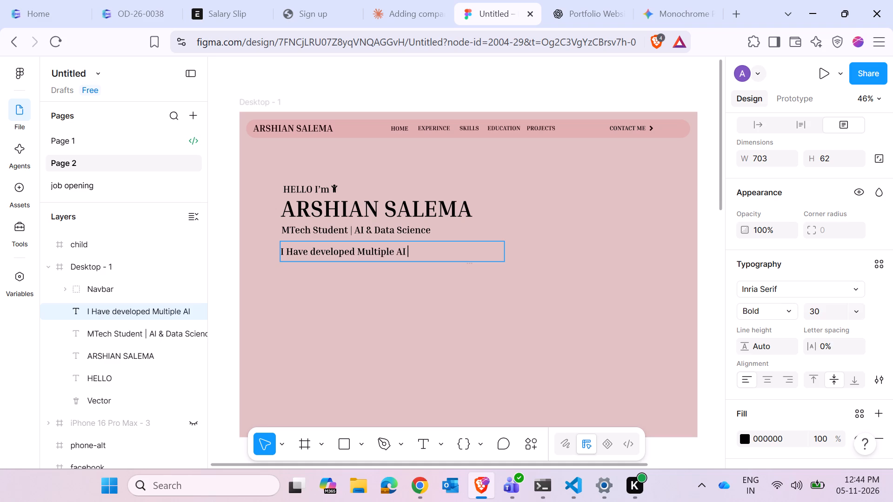
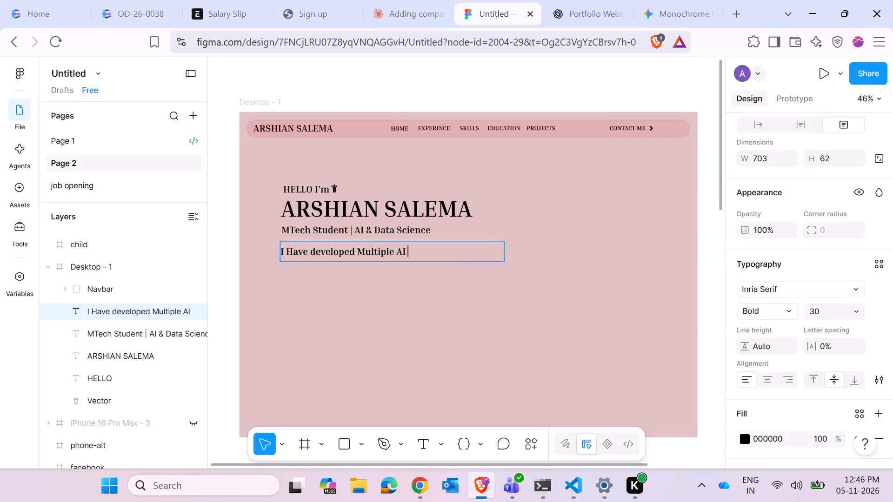
Add the word "Projects" to the description line so it reads "I Have developed Multiple AI Projects".
{"action": "type", "text": "Projectrs"}
{"action": "key", "text": "space"}
{"action": "key", "text": "BackSpace"}
{"action": "key", "text": "BackSpace"}
{"action": "key", "text": "BackSpace"}
{"action": "type", "text": "s"}
{"action": "key", "text": "space"}
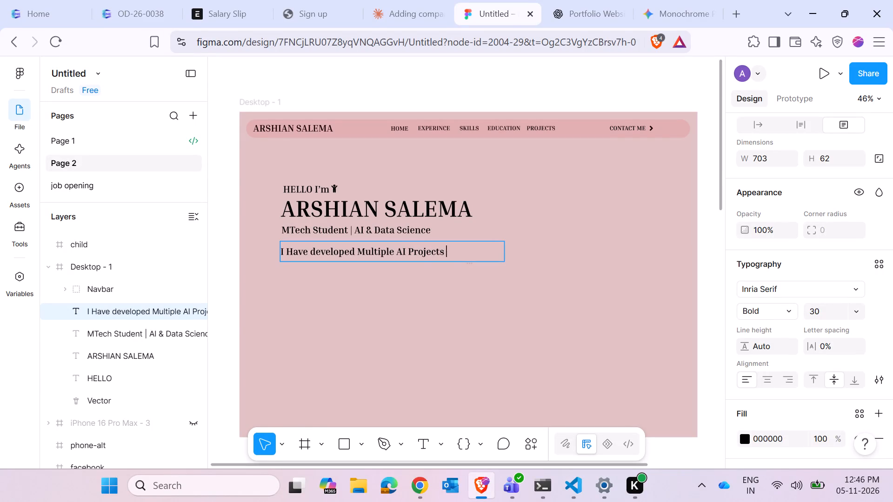
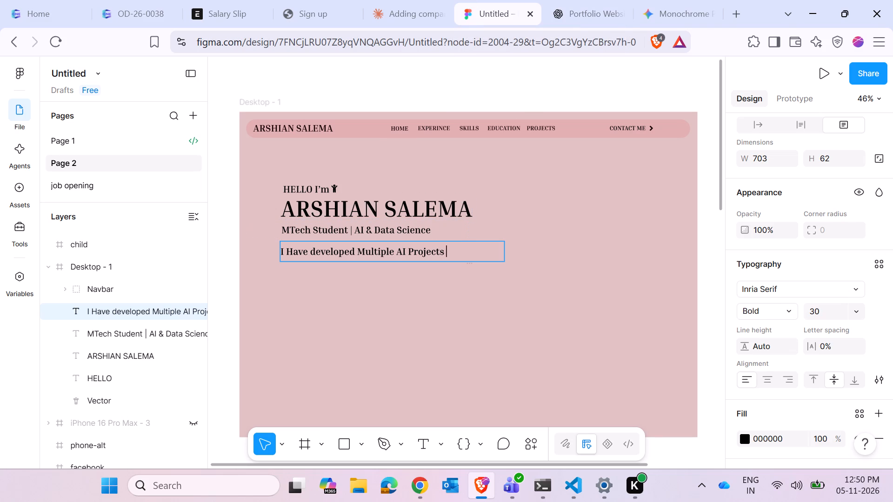
Remove "Multiple AI Projects" from the description line, leaving only "I Have developed".
{"action": "double_click", "coordinate": [371, 253]}
{"action": "key", "text": "BackSpace"}
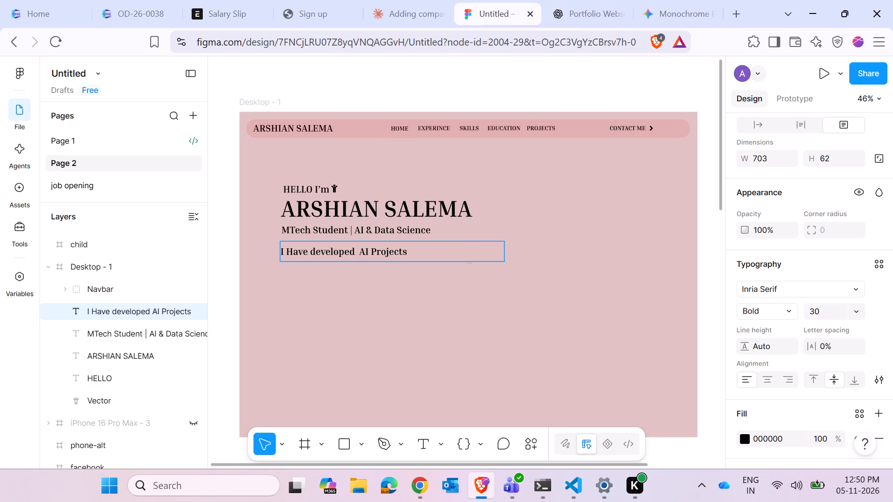
{"action": "left_click", "coordinate": [413, 251]}
{"action": "key", "text": "BackSpace"}
{"action": "key", "text": "BackSpace"}
{"action": "key", "text": "BackSpace"}
{"action": "key", "text": "BackSpace"}
{"action": "key", "text": "BackSpace"}
{"action": "key", "text": "BackSpace"}
{"action": "key", "text": "BackSpace"}
{"action": "key", "text": "BackSpace"}
{"action": "key", "text": "BackSpace"}
{"action": "key", "text": "BackSpace"}
{"action": "key", "text": "BackSpace"}
{"action": "key", "text": "BackSpace"}
{"action": "key", "text": "BackSpace"}
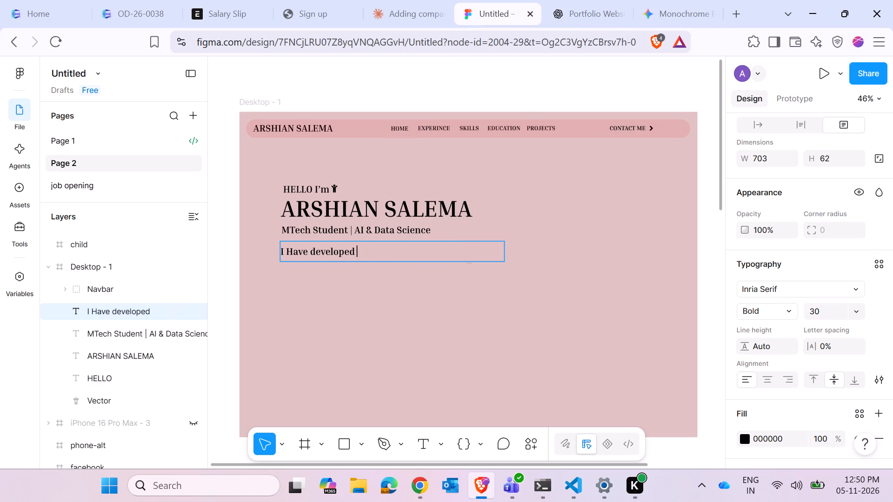
Add "INTEL" after "I Have developed" in the hero description line.
{"action": "type", "text": "INTE"}
{"action": "key", "text": "shift+l"}
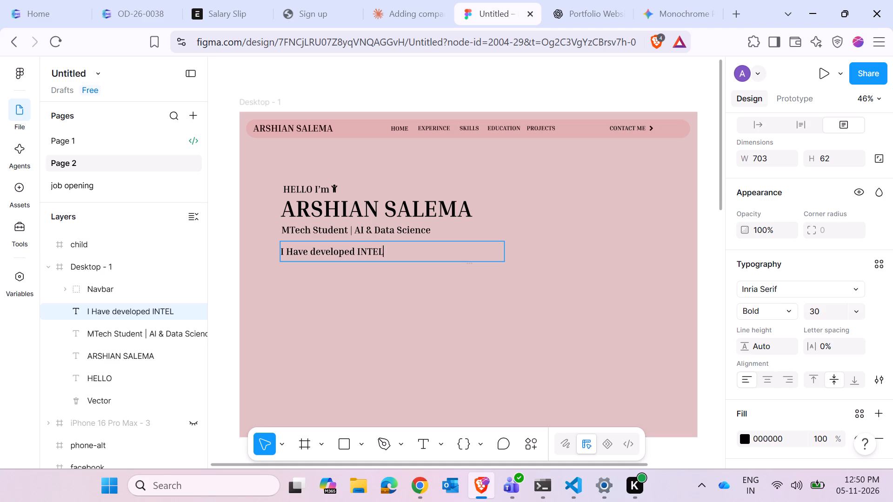
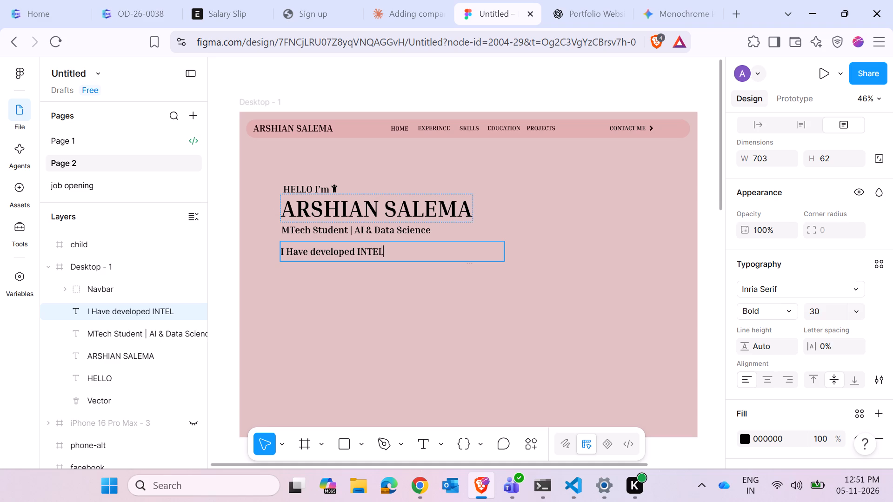
Complete the last word of the hero description line so it reads "I Have developed INTELLIGENCE", and finish editing the text.
{"action": "type", "text": "LIGe"}
{"action": "key", "text": "BackSpace"}
{"action": "type", "text": "ENS"}
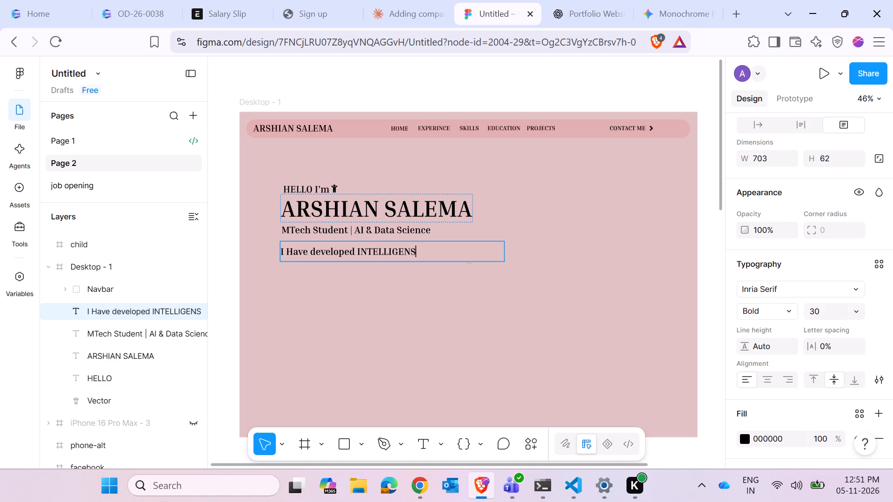
{"action": "key", "text": "shift+BackSpace"}
{"action": "type", "text": "CE"}
{"action": "left_click", "coordinate": [414, 299]}
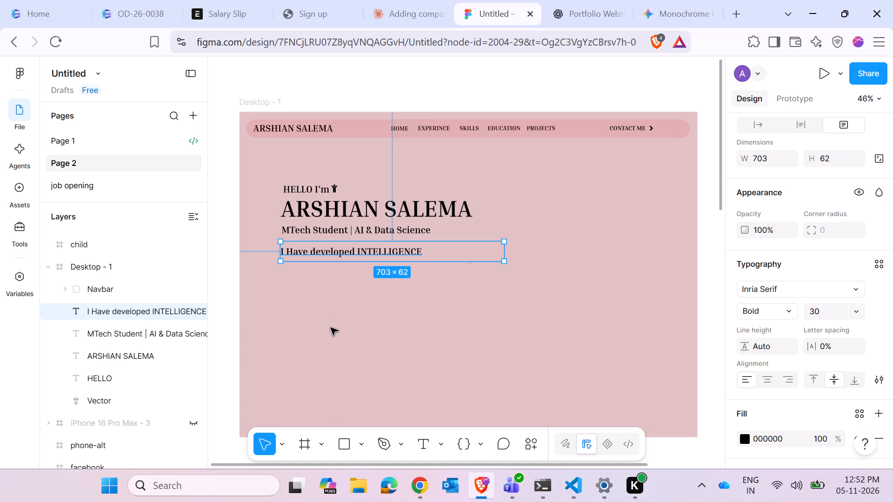
{"action": "left_click", "coordinate": [356, 311]}
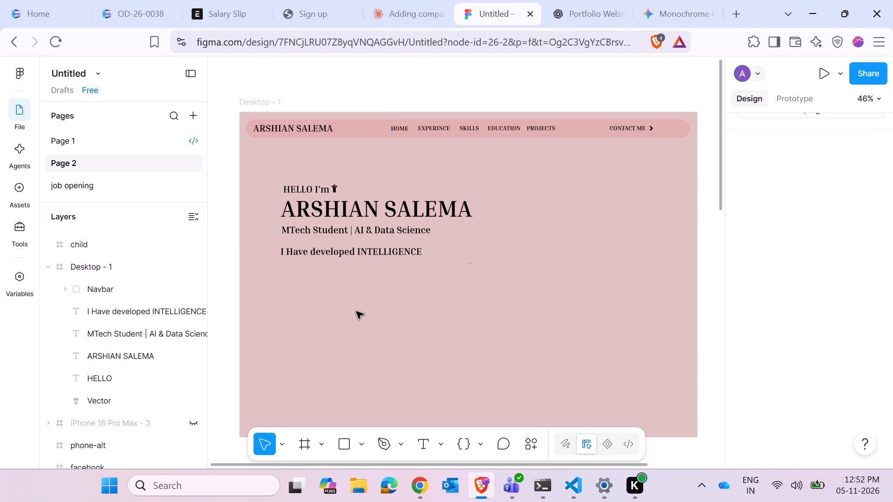
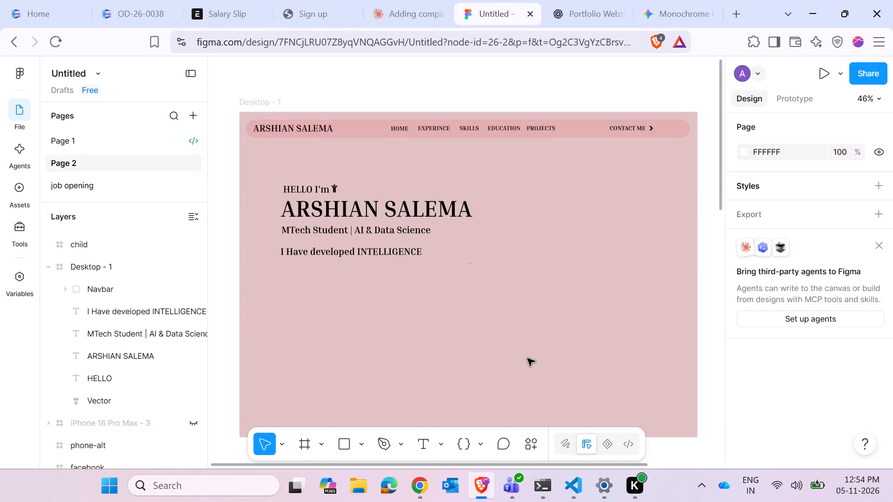
Switch to the open Windows Settings window and close it, returning to the portfolio design.
{"action": "left_click", "coordinate": [600, 494]}
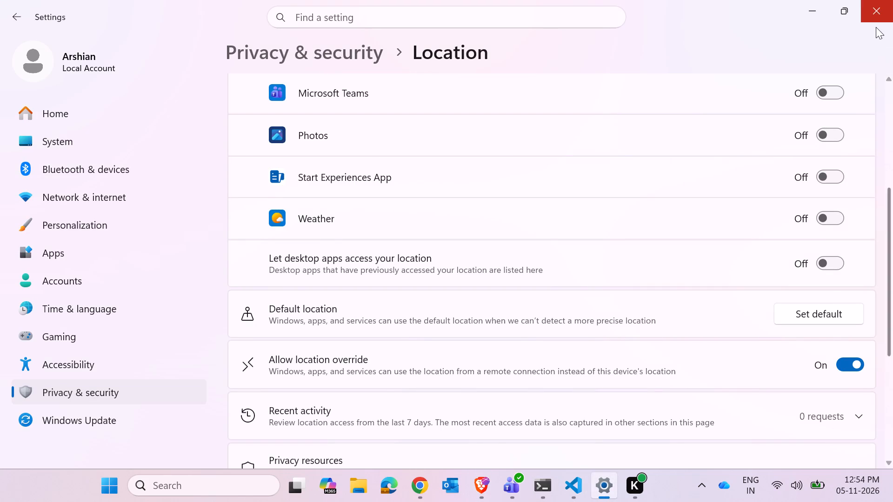
{"action": "left_click", "coordinate": [875, 21]}
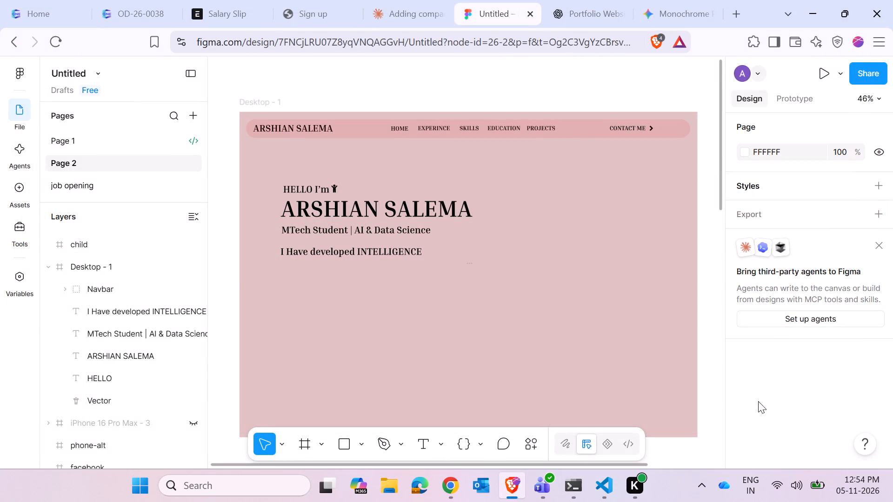
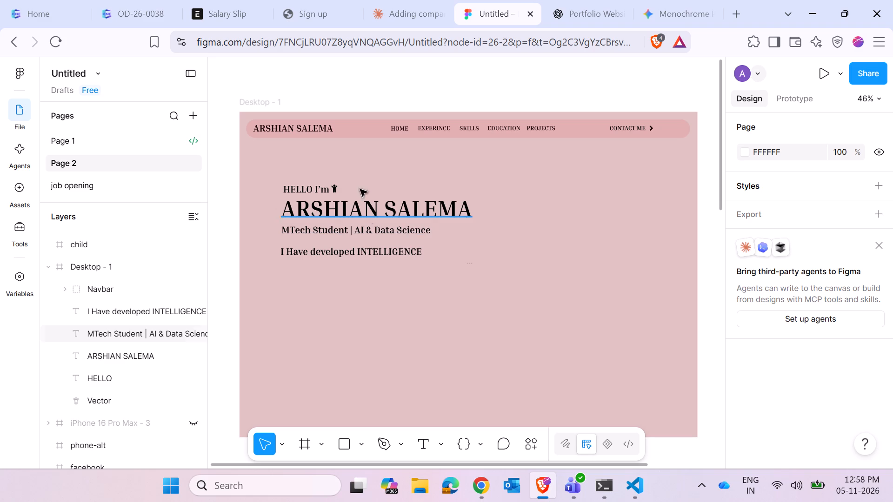
Switch to the ChatGPT conversation to consult the reference portfolio mockup's hero section.
{"action": "left_click", "coordinate": [581, 0]}
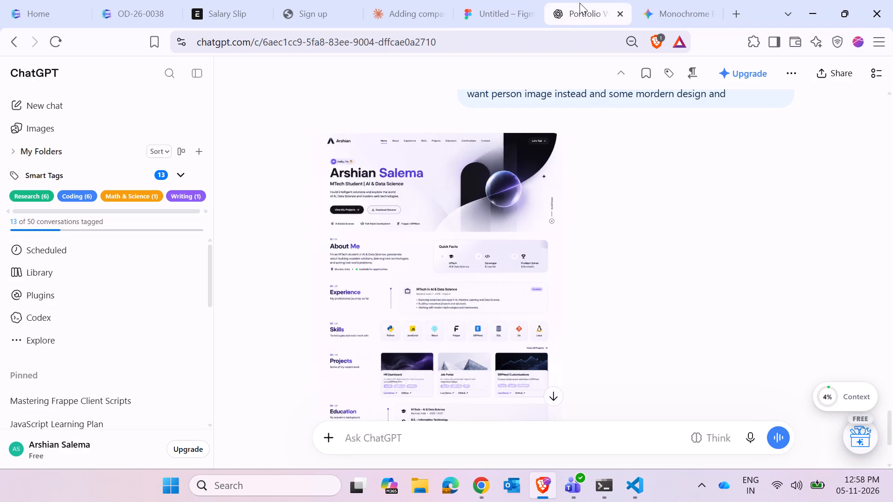
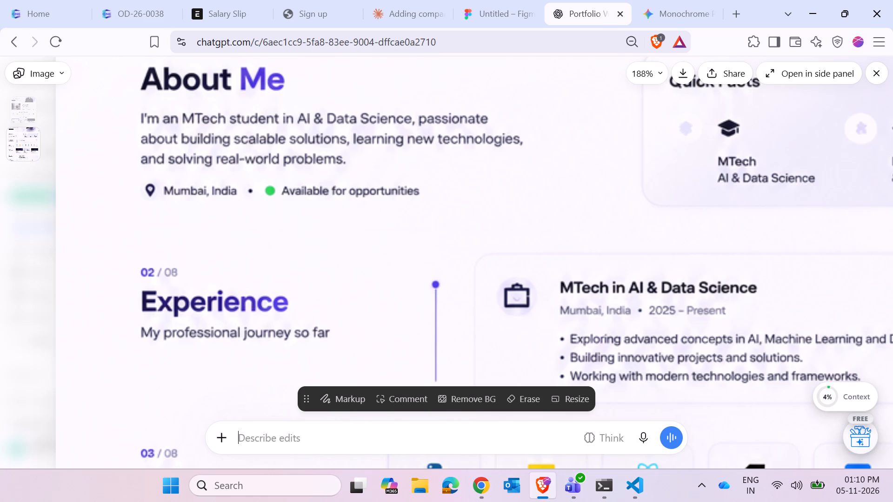
{"action": "left_click", "coordinate": [512, 0]}
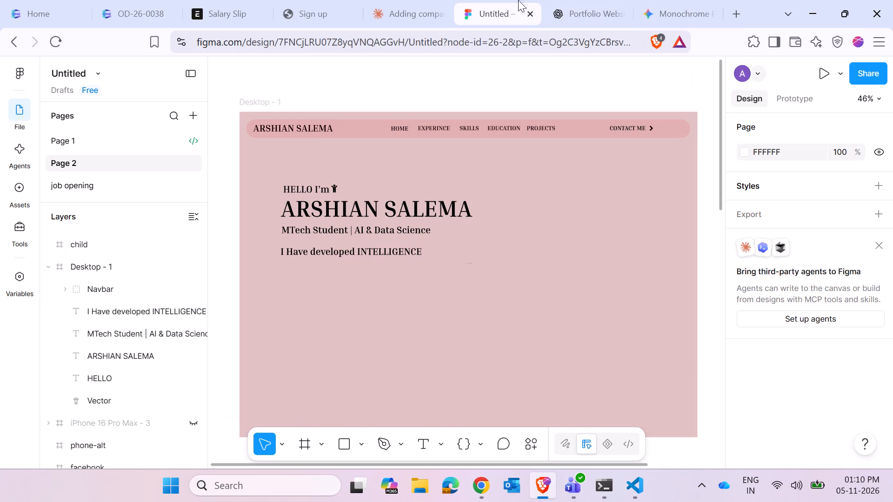
{"action": "left_click", "coordinate": [557, 0]}
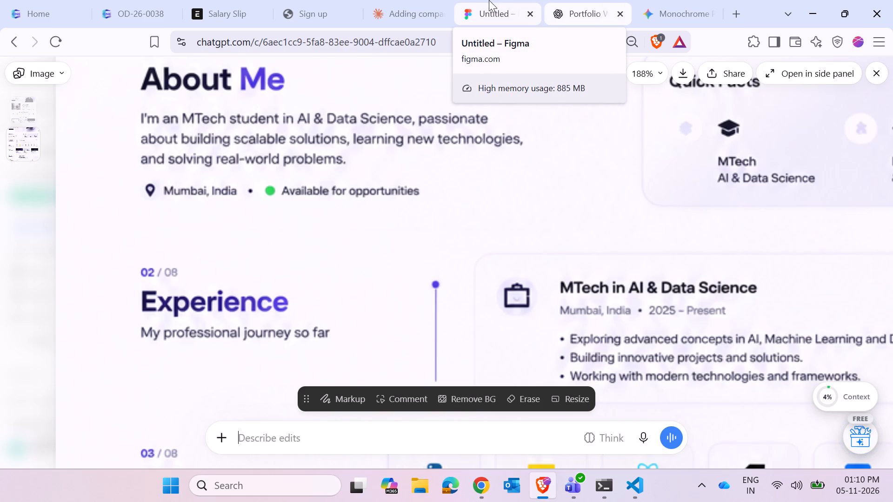
{"action": "scroll", "coordinate": [393, 219], "scroll_direction": "up", "scroll_amount": 7}
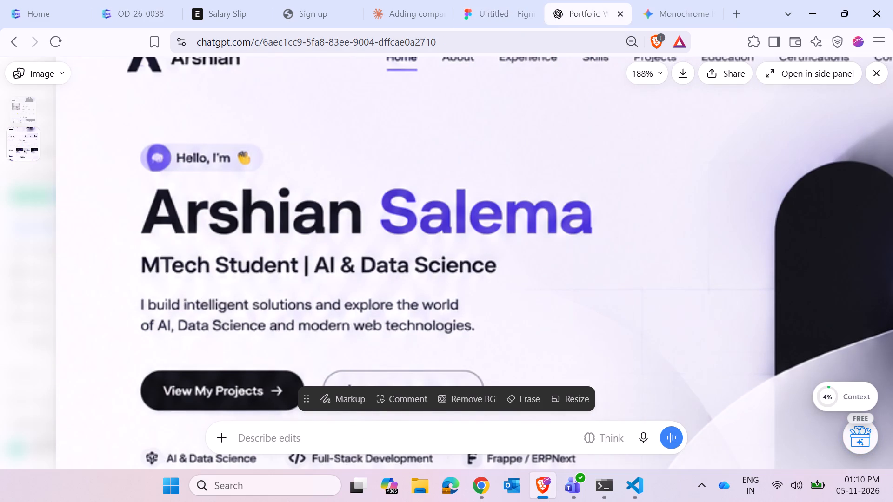
{"action": "left_click", "coordinate": [480, 0]}
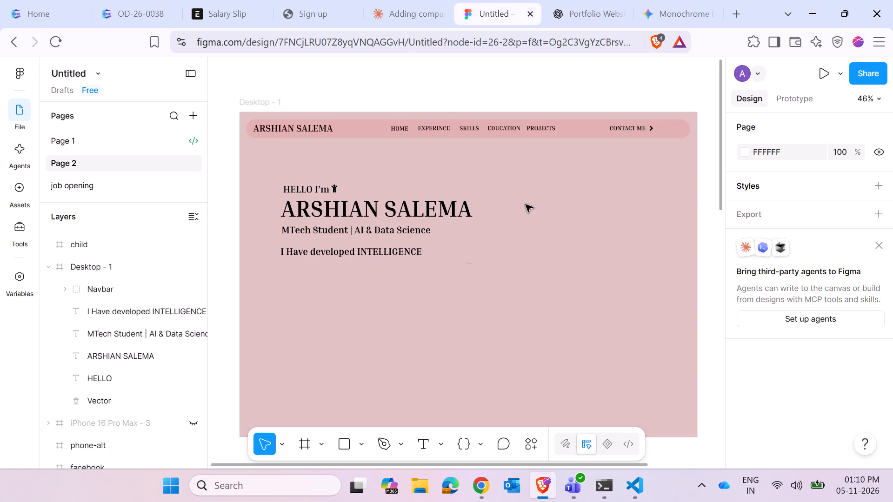
{"action": "left_click", "coordinate": [396, 255]}
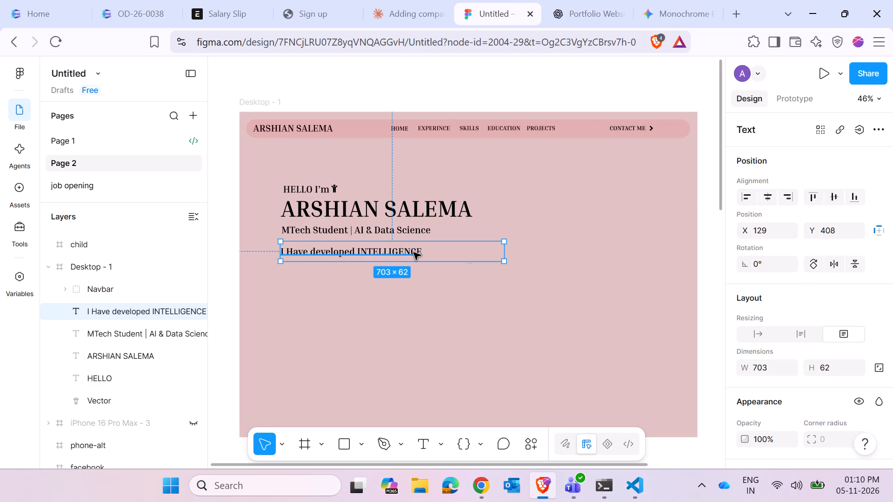
{"action": "left_click", "coordinate": [424, 252]}
{"action": "double_click", "coordinate": [422, 252]}
{"action": "key", "text": "Right"}
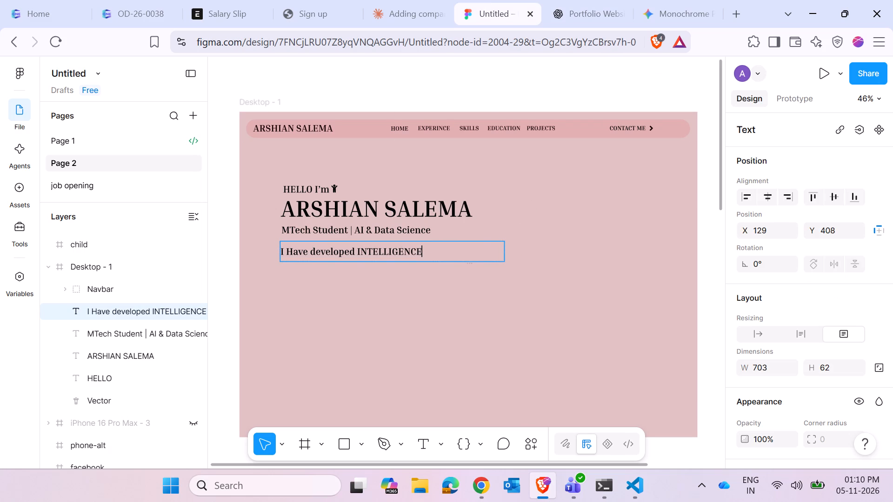
{"action": "key", "text": "space"}
{"action": "type", "text": "solution ans"}
{"action": "key", "text": "BackSpace"}
{"action": "key", "text": "d"}
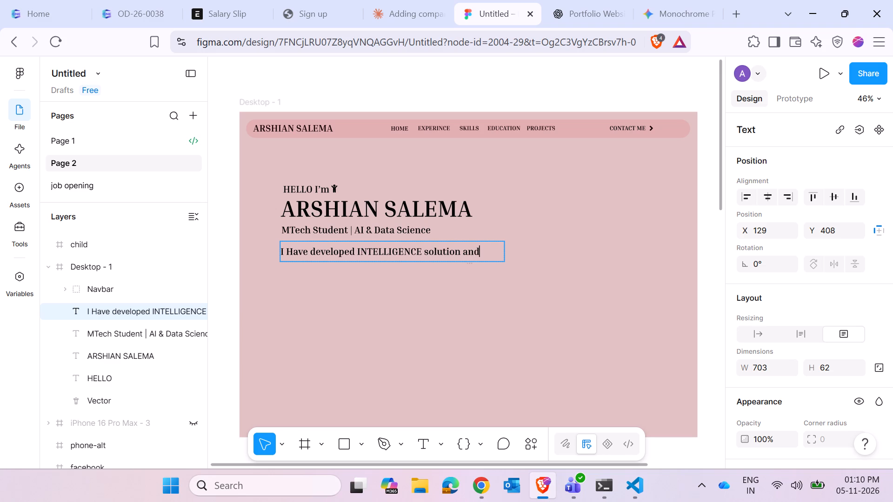
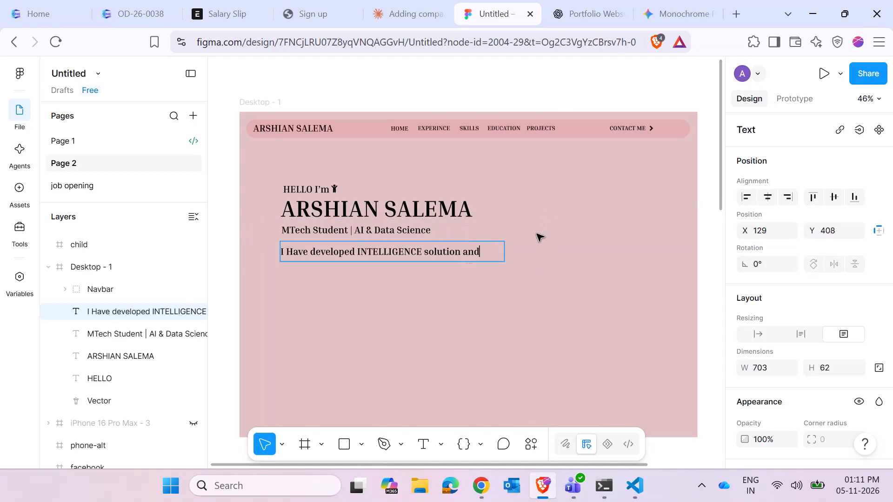
Continue the "I Have developed INTELLIGENCE solution and" line with "explore the world of AI", consulting the ChatGPT portfolio mockup for wording.
{"action": "left_click", "coordinate": [584, 0]}
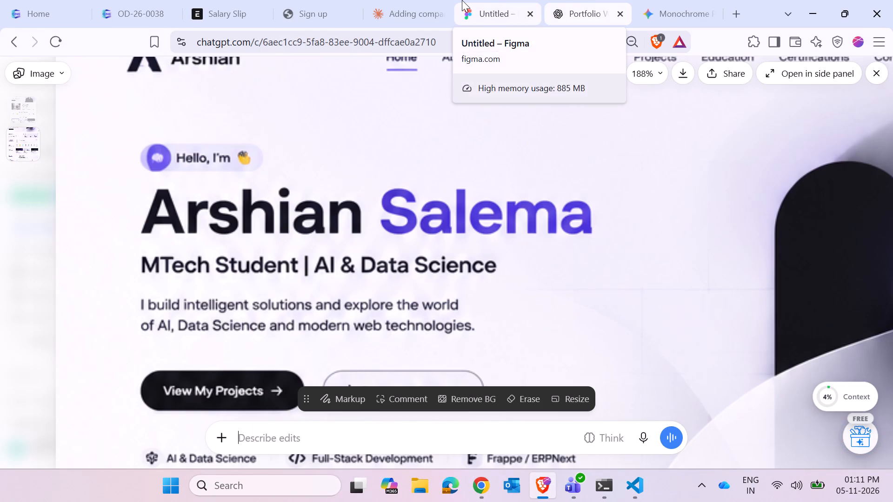
{"action": "left_click", "coordinate": [486, 1]}
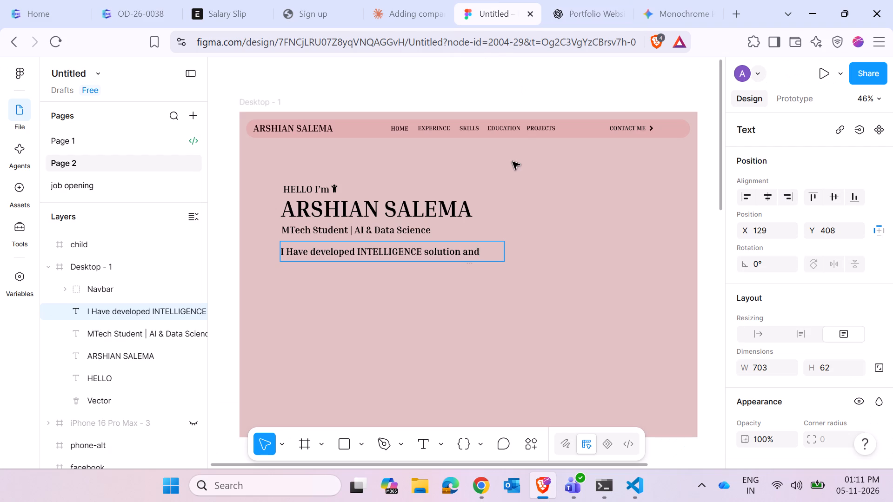
{"action": "key", "text": "space"}
{"action": "type", "text": "explo"}
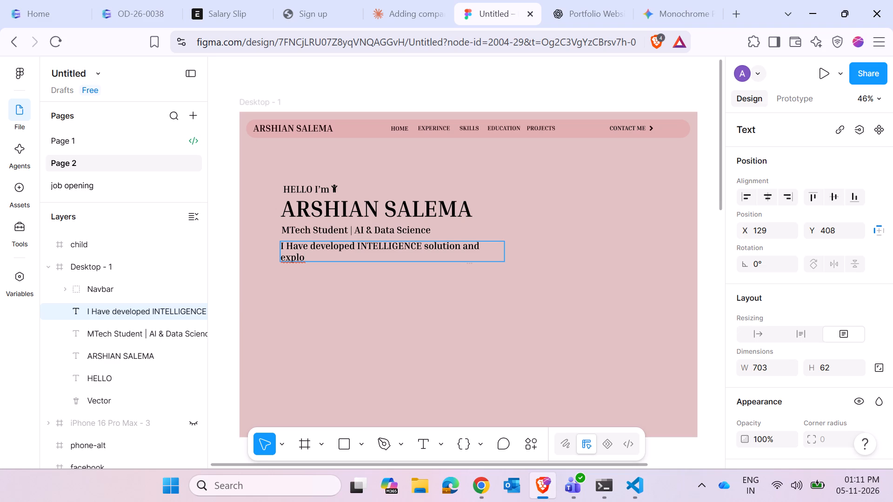
{"action": "type", "text": "re"}
{"action": "key", "text": "space"}
{"action": "left_click", "coordinate": [573, 0]}
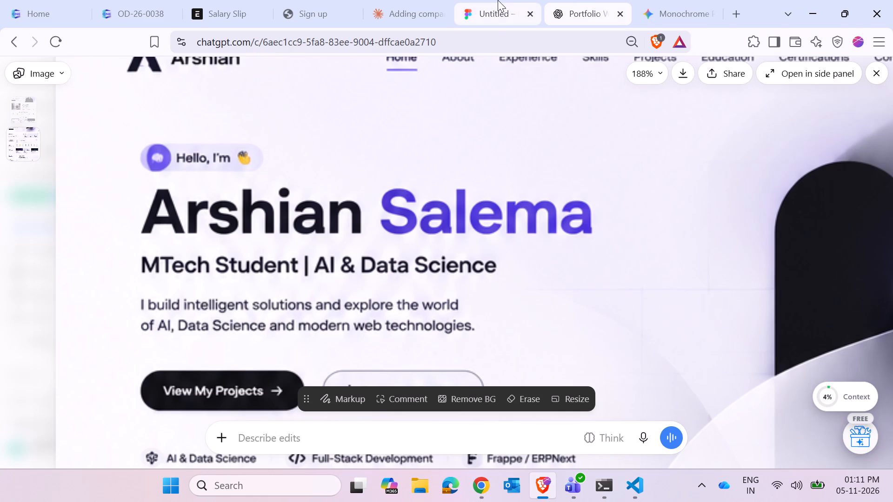
{"action": "left_click", "coordinate": [467, 0]}
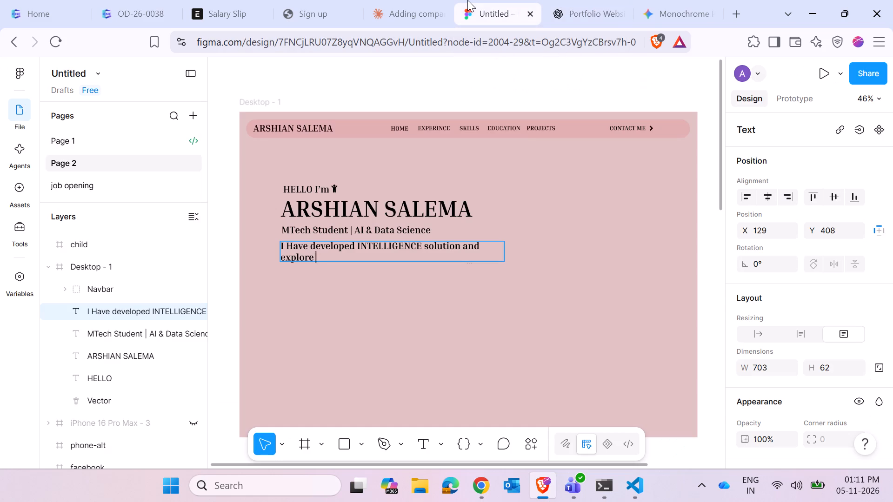
{"action": "type", "text": "the worls"}
{"action": "key", "text": "BackSpace"}
{"action": "type", "text": "d of"}
{"action": "key", "text": "space"}
{"action": "type", "text": "AI"}
{"action": "key", "text": "space"}
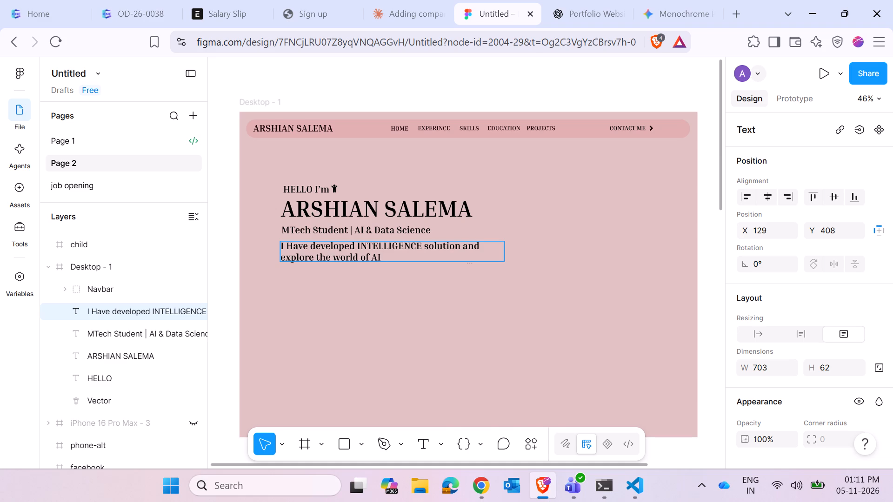
Check the mockup's tagline again and append ", DATA SCIENCE" after "AI" in the Figma description text.
{"action": "left_click", "coordinate": [560, 0]}
{"action": "left_click", "coordinate": [510, 0]}
{"action": "key", "text": "BackSpace"}
{"action": "type", "text": ", DTA"}
{"action": "key", "text": "shift+BackSpace"}
{"action": "key", "text": "shift+BackSpace"}
{"action": "type", "text": "ATA SCIENCE"}
{"action": "key", "text": "space"}
Consult the mockup's tagline and finish the Figma description text with "and modern Web Technologies".
{"action": "left_click", "coordinate": [585, 0]}
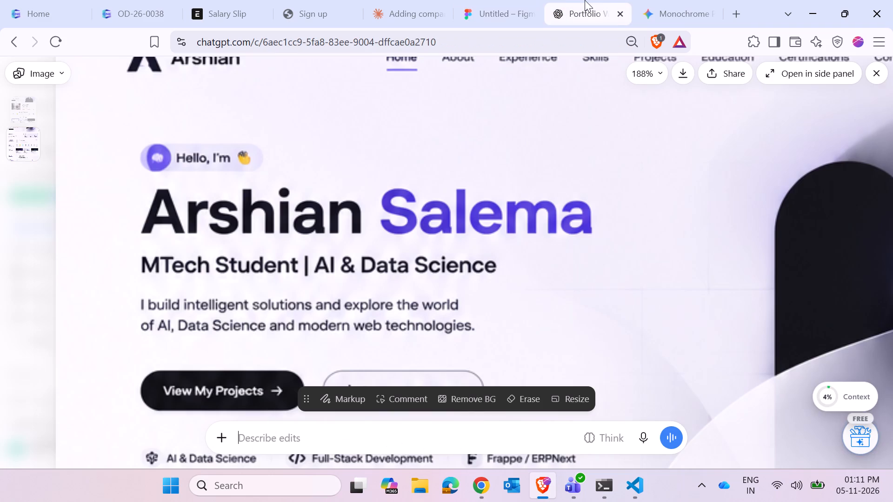
{"action": "left_click", "coordinate": [523, 0]}
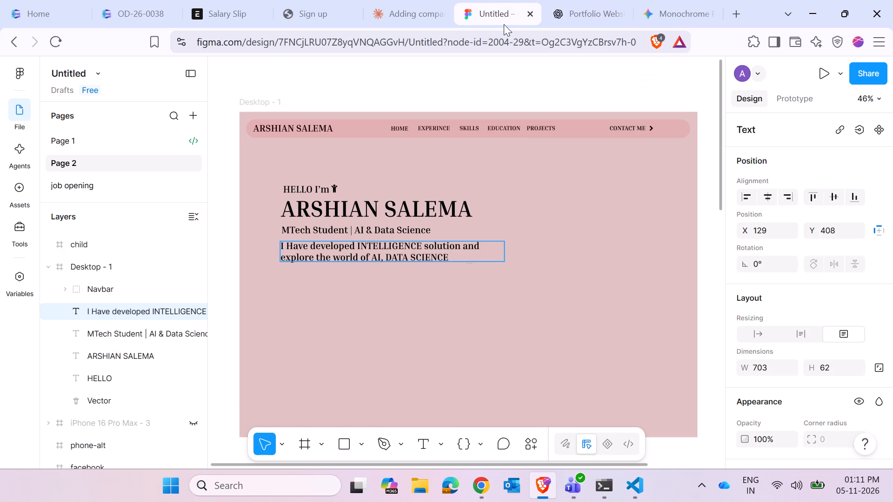
{"action": "type", "text": "n"}
{"action": "key", "text": "space"}
{"action": "key", "text": "BackSpace"}
{"action": "key", "text": "BackSpace"}
{"action": "type", "text": "and morder"}
{"action": "key", "text": "space"}
{"action": "key", "text": "BackSpace"}
{"action": "key", "text": "BackSpace"}
{"action": "key", "text": "BackSpace"}
{"action": "key", "text": "BackSpace"}
{"action": "key", "text": "BackSpace"}
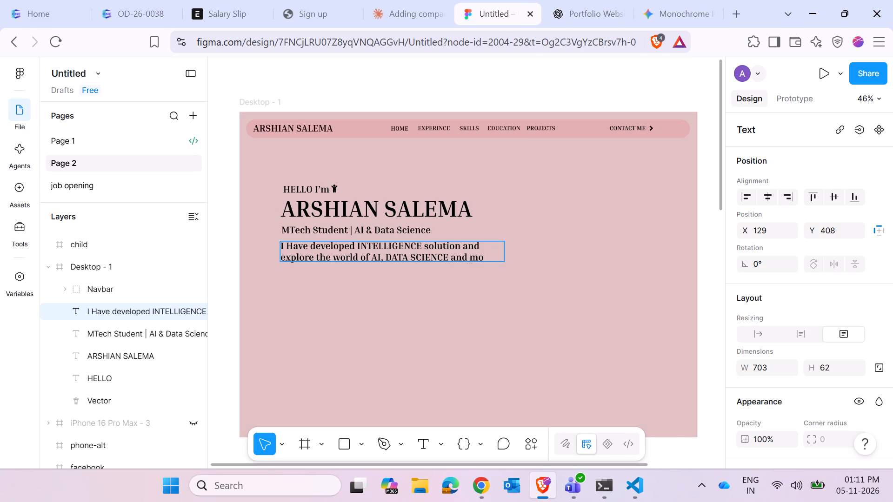
{"action": "type", "text": "dern"}
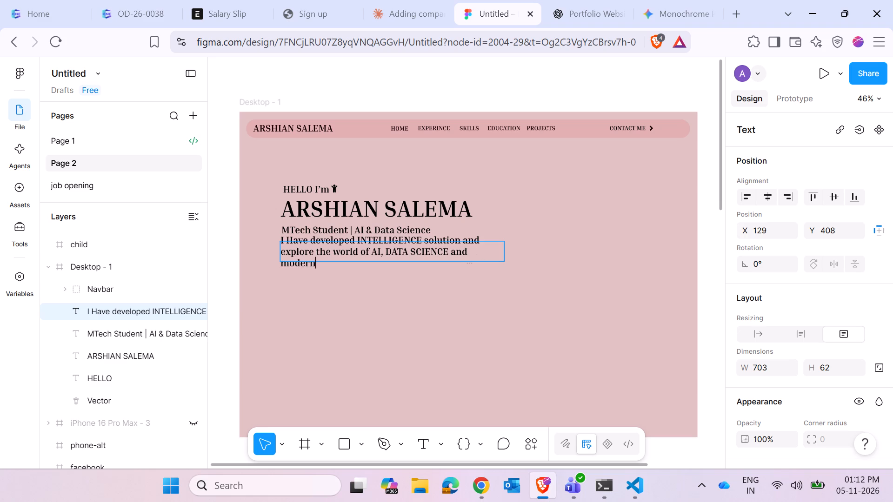
{"action": "key", "text": "space"}
{"action": "type", "text": "Web"}
{"action": "key", "text": "space"}
{"action": "type", "text": "Tc"}
{"action": "key", "text": "BackSpace"}
{"action": "key", "text": "r"}
{"action": "key", "text": "BackSpace"}
{"action": "type", "text": "echnologies"}
{"action": "key", "text": "space"}
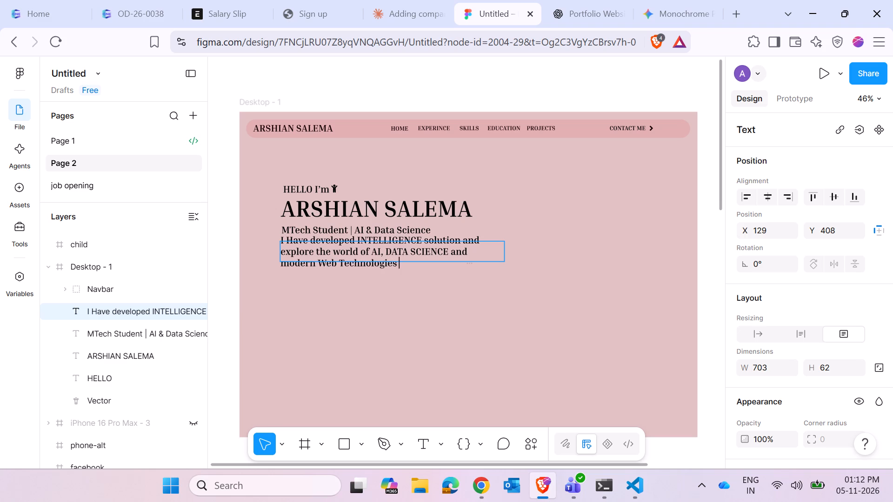
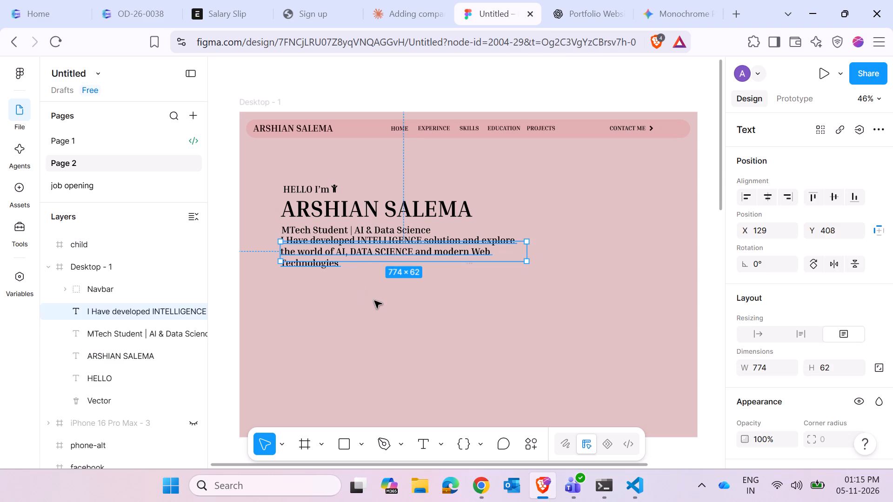
Nudge the description text beneath the "MTech Student | AI & Data Science" line to X 130, Y 416.
{"action": "key", "text": "Down"}
{"action": "key", "text": "Down"}
{"action": "key", "text": "Down"}
{"action": "key", "text": "Down"}
{"action": "key", "text": "Down"}
{"action": "key", "text": "Down"}
{"action": "key", "text": "Down"}
{"action": "key", "text": "Down"}
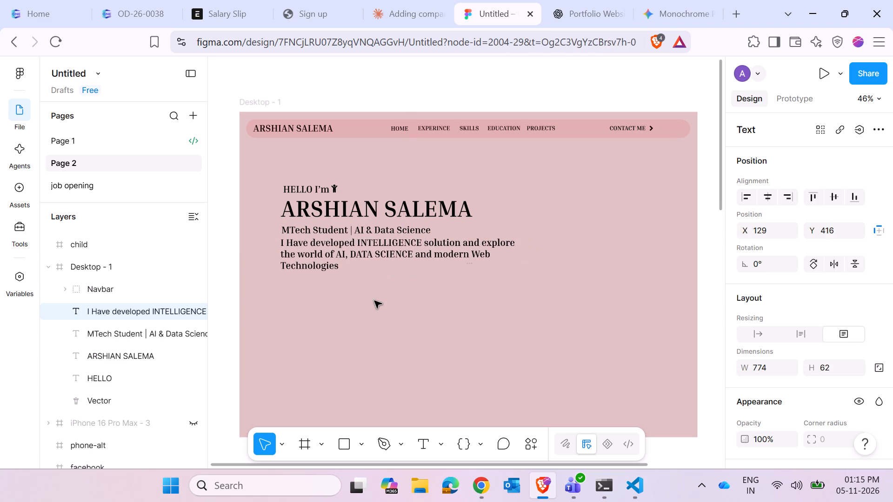
{"action": "key", "text": "Right"}
{"action": "key", "text": "Right"}
{"action": "key", "text": "Down"}
{"action": "key", "text": "Up"}
{"action": "key", "text": "Left"}
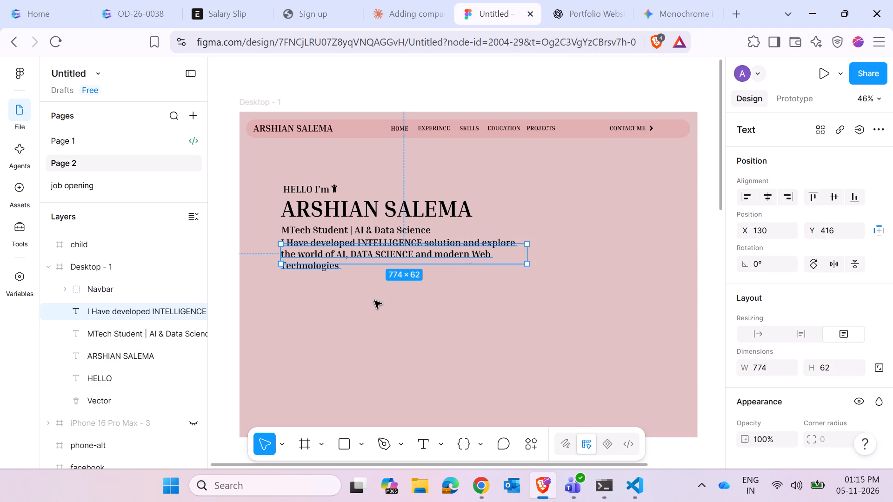
{"action": "left_click", "coordinate": [407, 306]}
{"action": "left_click", "coordinate": [550, 194]}
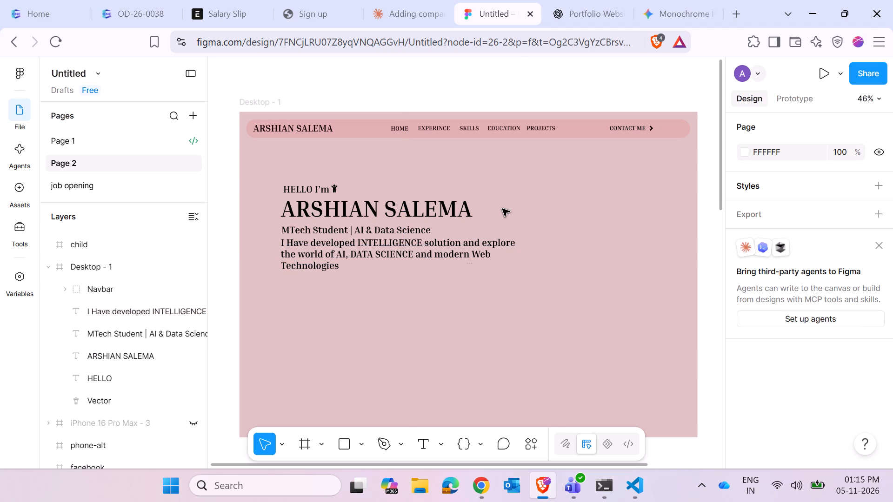
Move the description text down by about 20 more, widening the gap beneath the "MTech Student | AI & Data Science" line.
{"action": "left_click", "coordinate": [418, 245]}
{"action": "key", "text": "Down"}
{"action": "key", "text": "Down"}
{"action": "key", "text": "Down"}
{"action": "key", "text": "Down"}
{"action": "key", "text": "Down"}
{"action": "key", "text": "Down"}
{"action": "key", "text": "Down"}
{"action": "key", "text": "Down"}
{"action": "key", "text": "Down"}
{"action": "key", "text": "Down"}
{"action": "key", "text": "Down"}
{"action": "key", "text": "Down"}
{"action": "key", "text": "Down"}
{"action": "key", "text": "Down"}
{"action": "key", "text": "Down"}
{"action": "key", "text": "Down"}
{"action": "key", "text": "Down"}
{"action": "key", "text": "Down"}
{"action": "key", "text": "Down"}
{"action": "key", "text": "Down"}
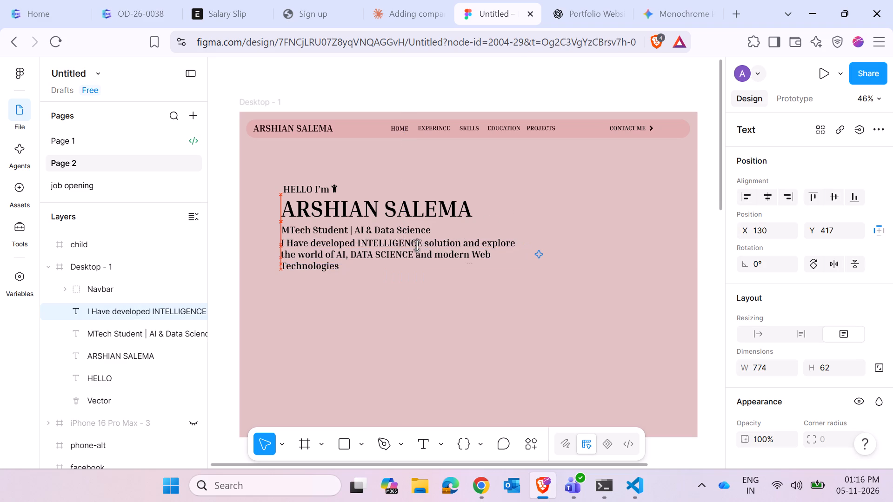
{"action": "left_click", "coordinate": [417, 337]}
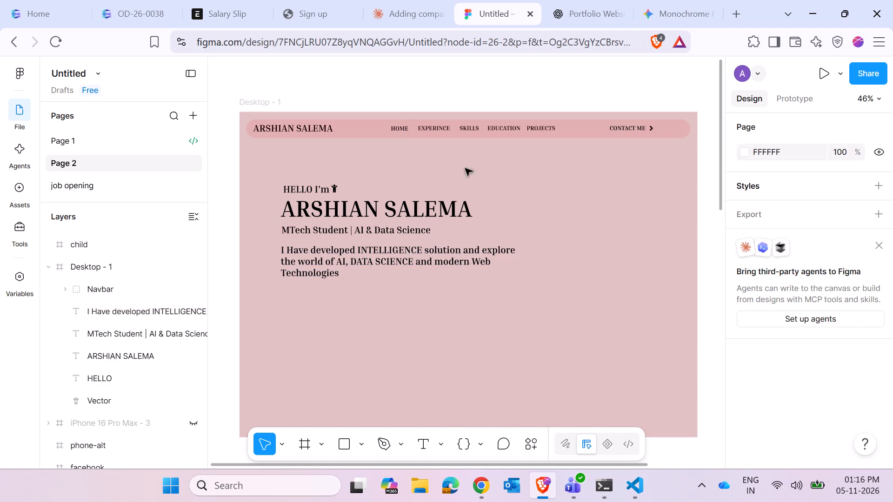
Check the mockup's hero section, then group the Vector icon with the four hero text layers of Desktop - 1.
{"action": "left_click", "coordinate": [603, 0]}
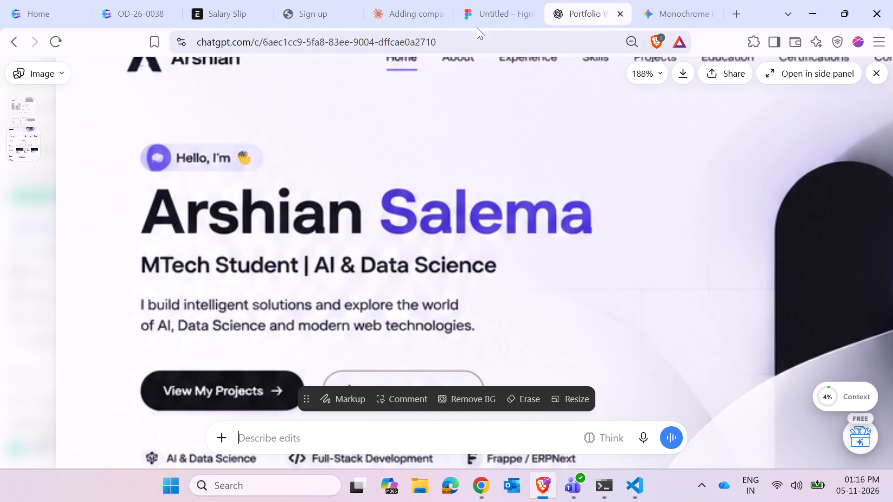
{"action": "left_click", "coordinate": [483, 0]}
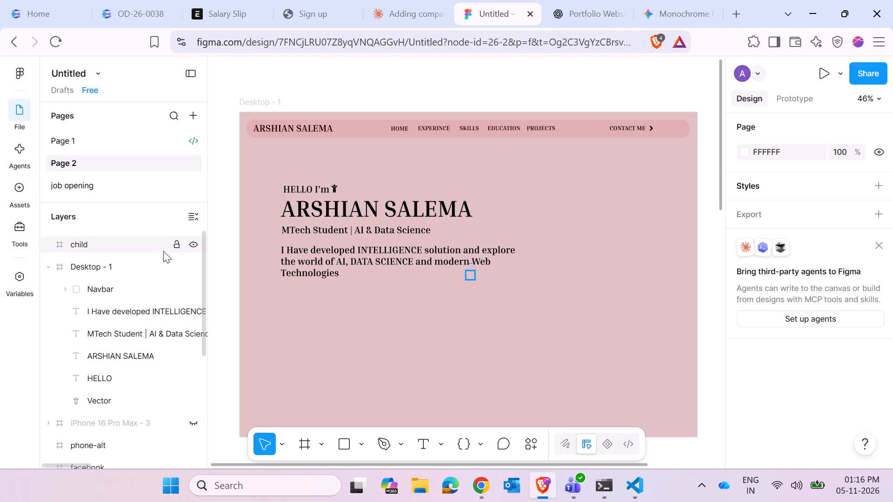
{"action": "left_click", "coordinate": [64, 290]}
{"action": "left_click", "coordinate": [67, 293]}
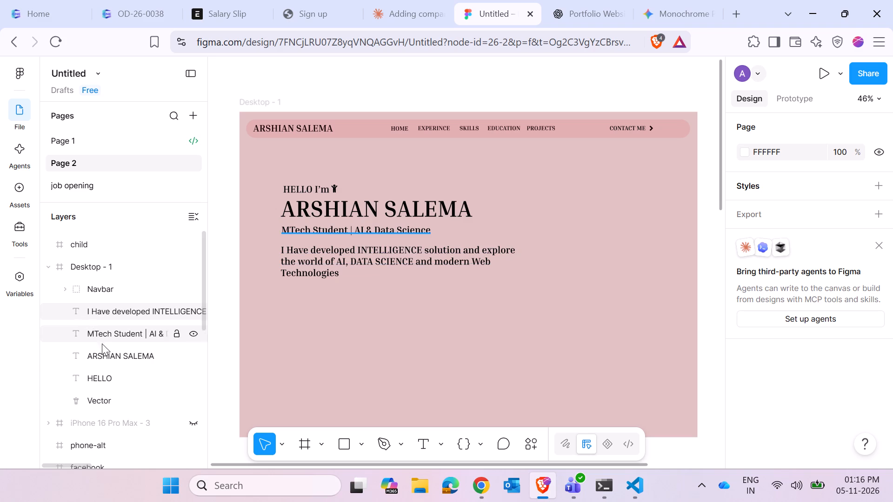
{"action": "left_click", "coordinate": [121, 398], "text": "ctrl"}
{"action": "left_click", "coordinate": [120, 373], "text": "ctrl"}
{"action": "left_click", "coordinate": [127, 353], "text": "ctrl"}
{"action": "left_click", "coordinate": [131, 334], "text": "ctrl"}
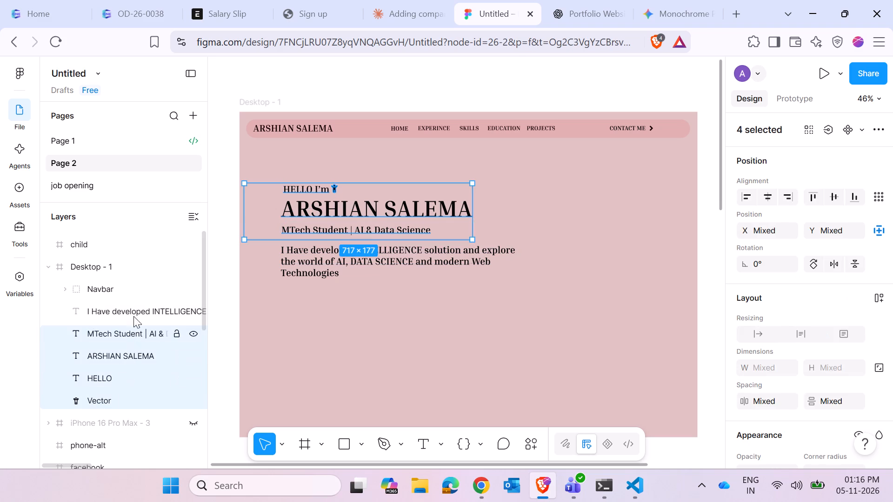
{"action": "left_click", "coordinate": [134, 311], "text": "ctrl"}
{"action": "key", "text": "ctrl+j"}
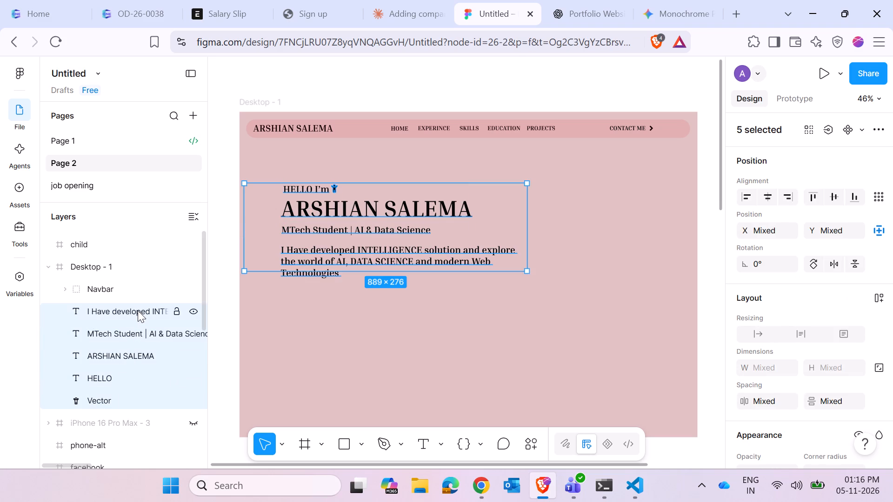
{"action": "key", "text": "ctrl+g"}
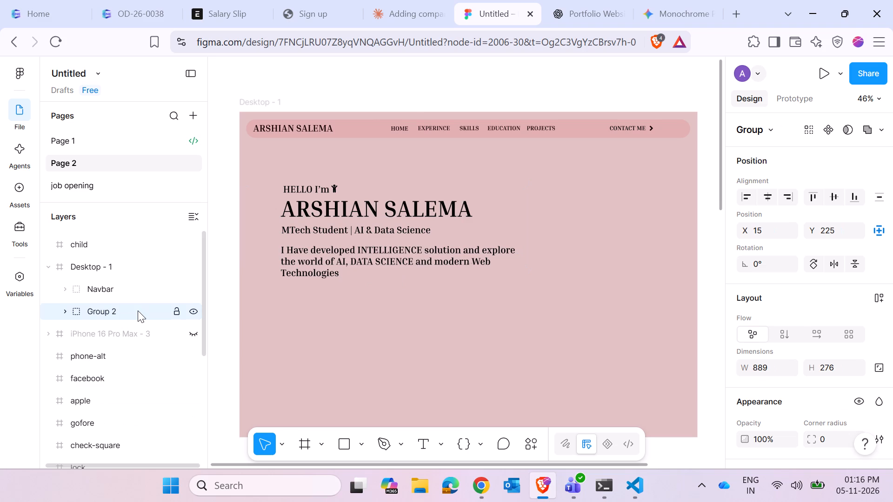
Rename the new hero group as "Hero Content".
{"action": "triple_click", "coordinate": [107, 311]}
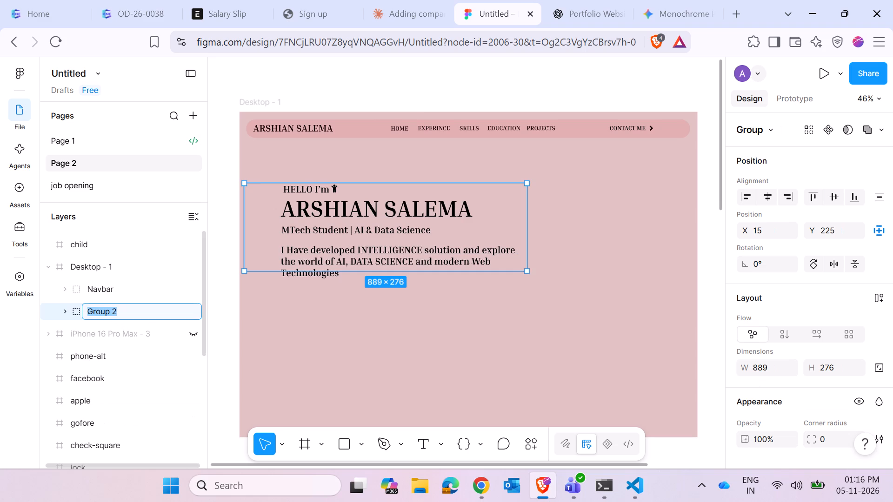
{"action": "key", "text": "shift+h"}
{"action": "type", "text": "ero"}
{"action": "key", "text": "space"}
{"action": "type", "text": "Content"}
{"action": "left_click", "coordinate": [397, 343]}
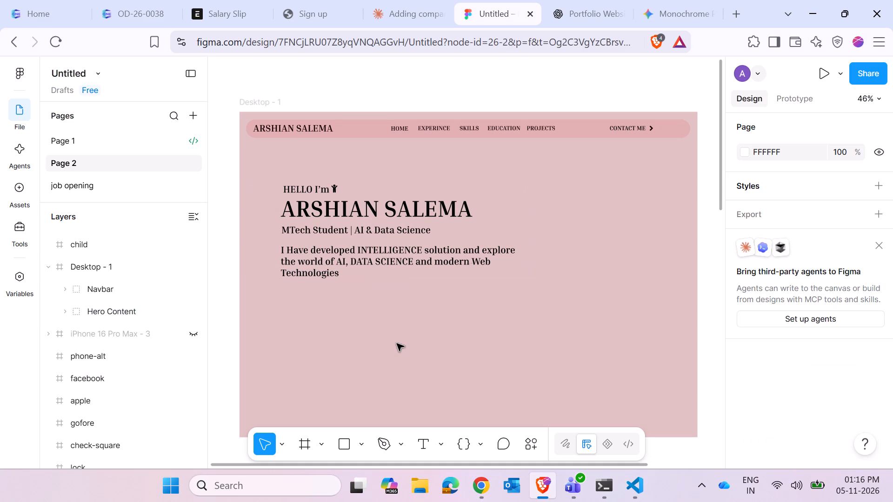
Add a text box about 211 × 44 reading "My Projects" below the description and nest it inside the Hero Content group.
{"action": "left_click", "coordinate": [162, 310]}
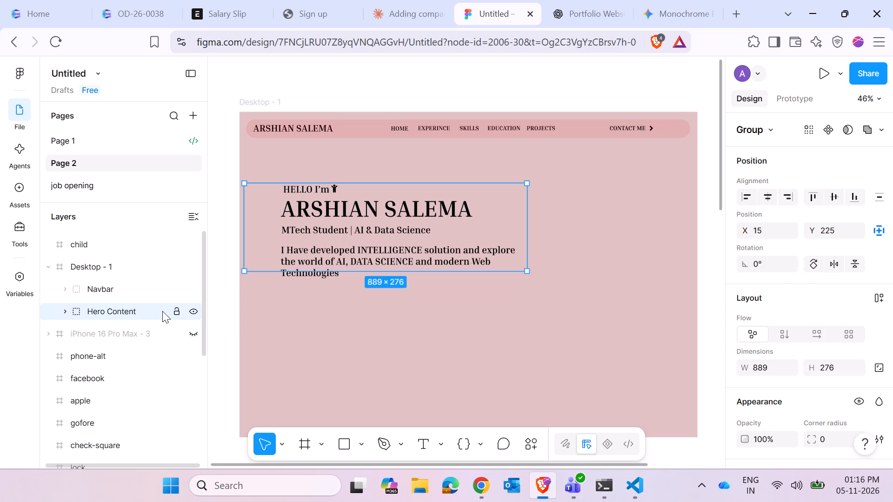
{"action": "left_click", "coordinate": [63, 310]}
{"action": "scroll", "coordinate": [102, 322], "scroll_direction": "down", "scroll_amount": 2}
{"action": "scroll", "coordinate": [141, 334], "scroll_direction": "up", "scroll_amount": 1}
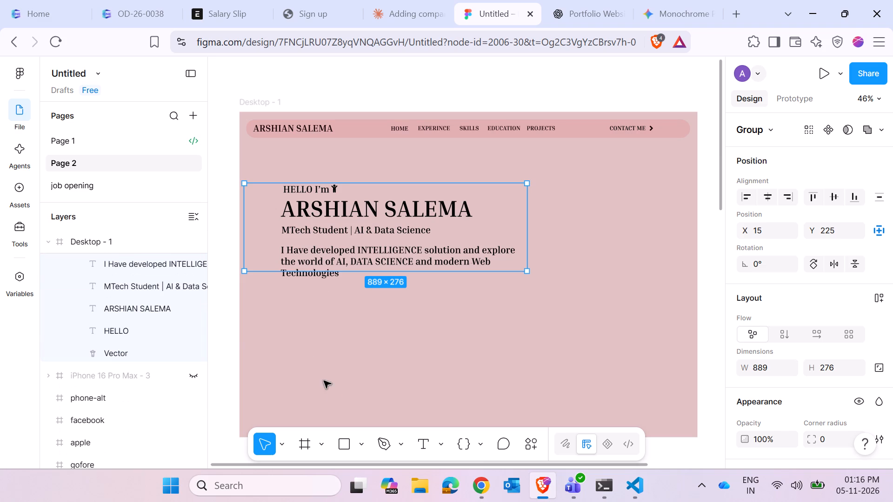
{"action": "left_click", "coordinate": [421, 442]}
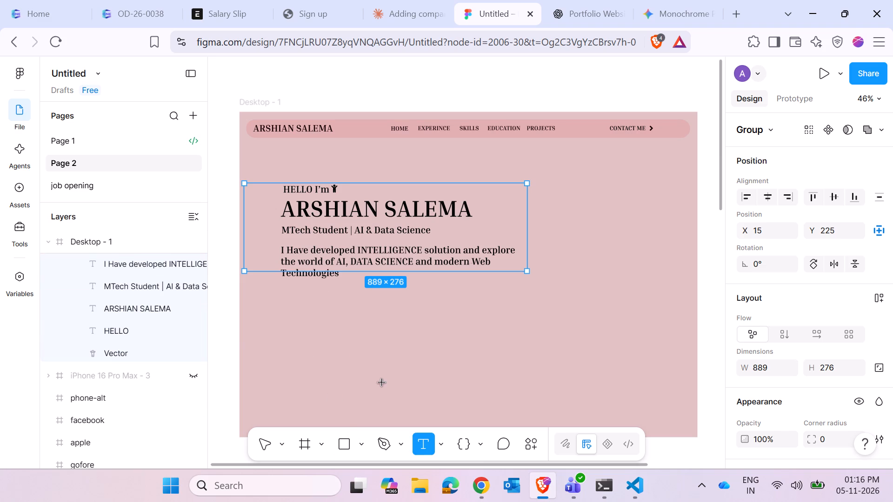
{"action": "left_click_drag", "start_coordinate": [286, 288], "coordinate": [352, 302]}
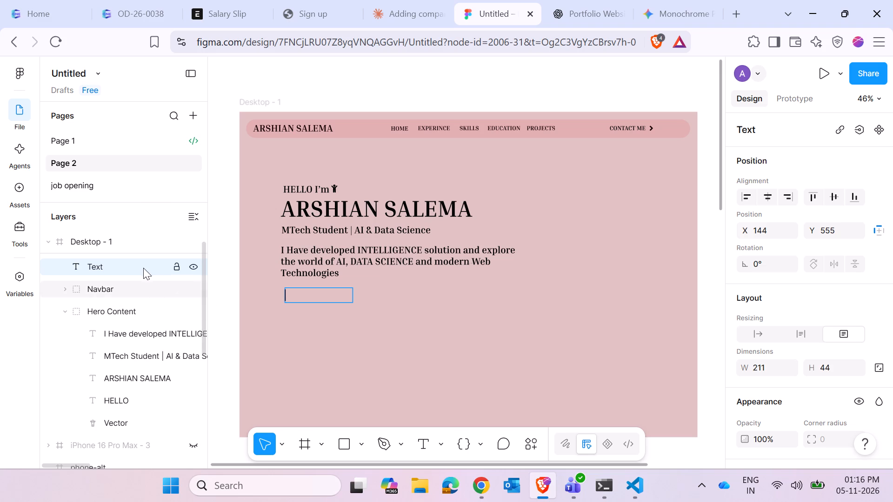
{"action": "left_click_drag", "start_coordinate": [142, 267], "coordinate": [152, 307]}
{"action": "scroll", "coordinate": [150, 310], "scroll_direction": "up", "scroll_amount": 2}
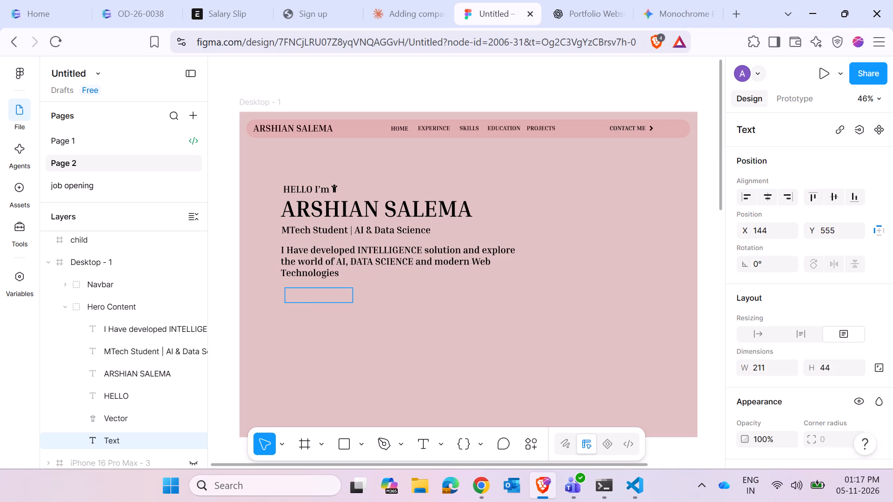
{"action": "type", "text": "My Pr"}
{"action": "type", "text": "ojects"}
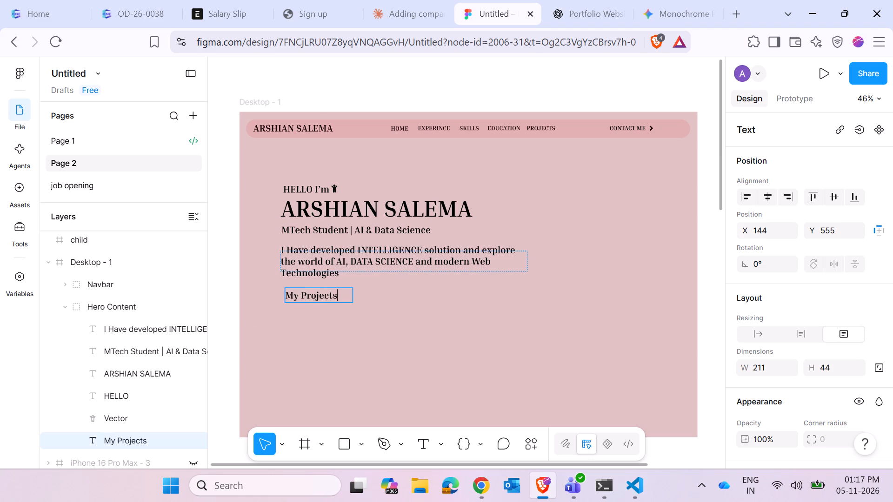
{"action": "left_click", "coordinate": [403, 306]}
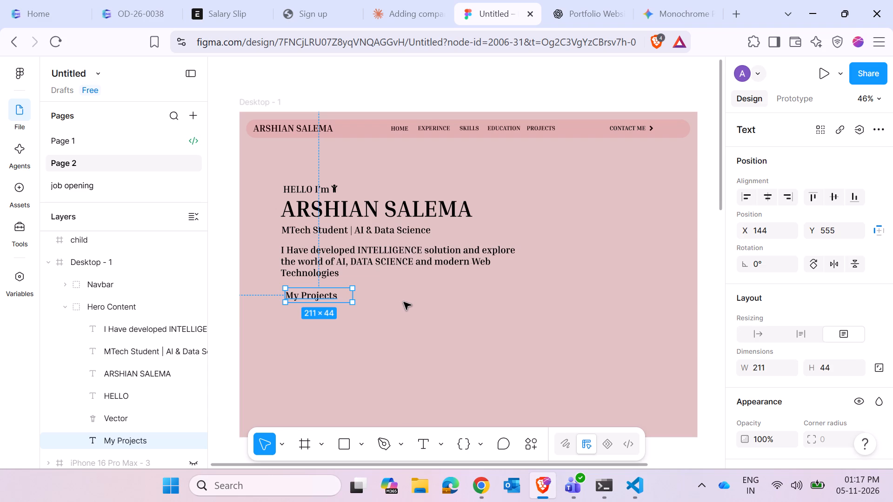
{"action": "left_click", "coordinate": [404, 302]}
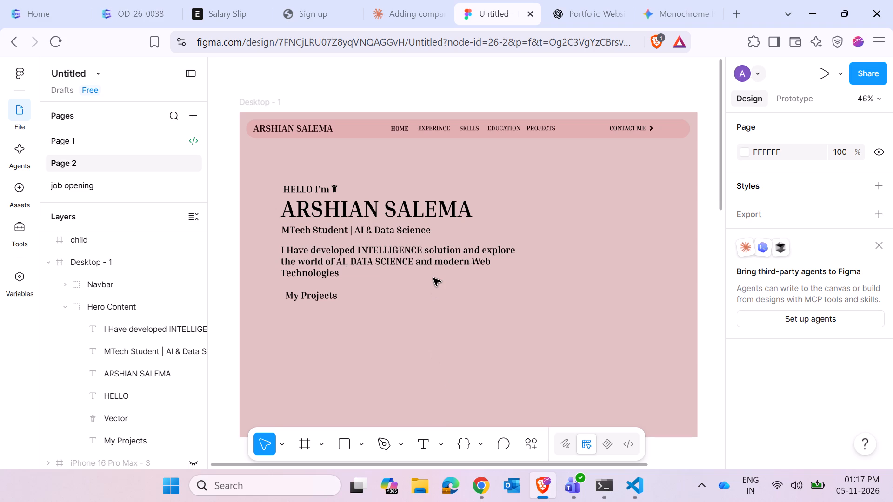
Select the "My Projects" text inside Hero Content and bring its typography and fill settings into view.
{"action": "left_click", "coordinate": [320, 292]}
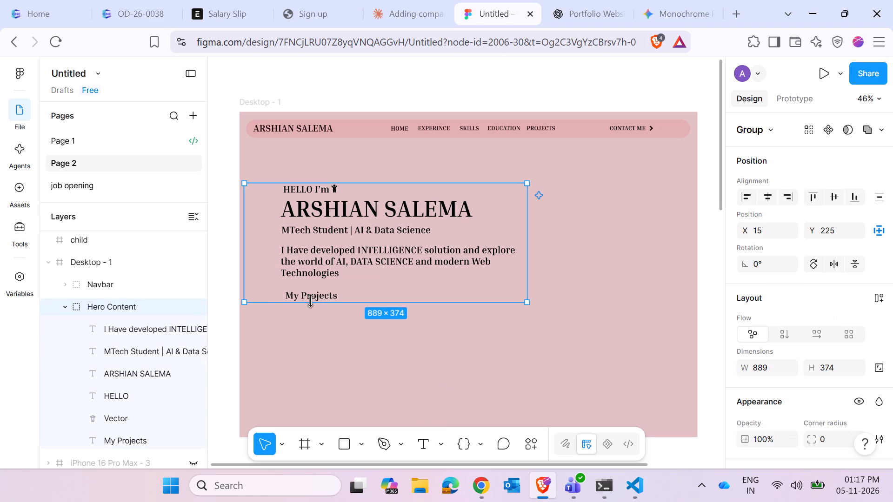
{"action": "scroll", "coordinate": [158, 343], "scroll_direction": "down", "scroll_amount": 2}
{"action": "left_click", "coordinate": [140, 304]}
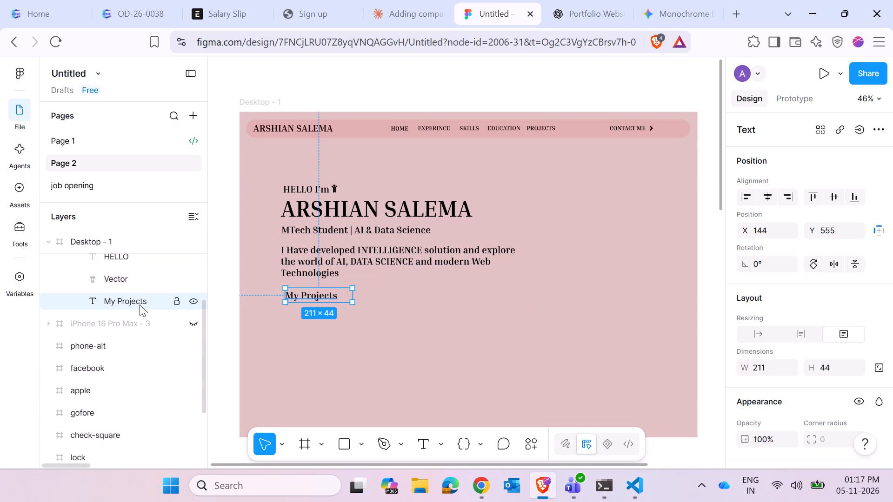
{"action": "scroll", "coordinate": [834, 375], "scroll_direction": "down", "scroll_amount": 1}
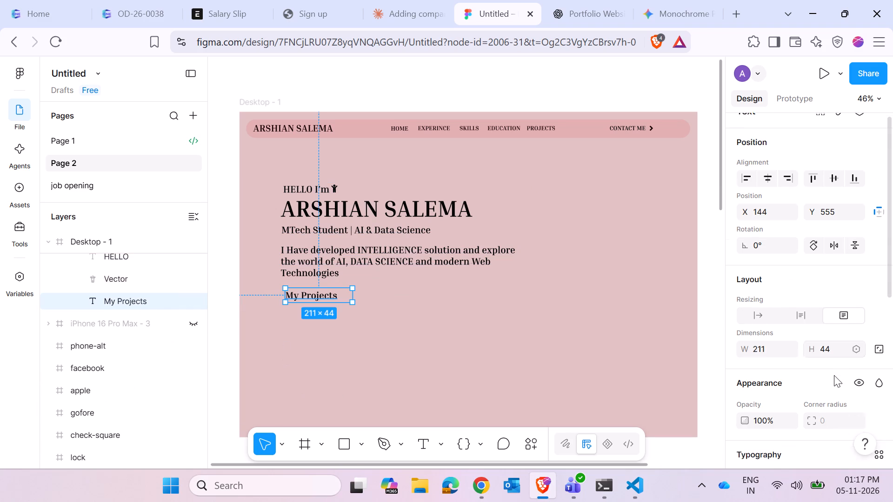
{"action": "scroll", "coordinate": [834, 375], "scroll_direction": "down", "scroll_amount": 3}
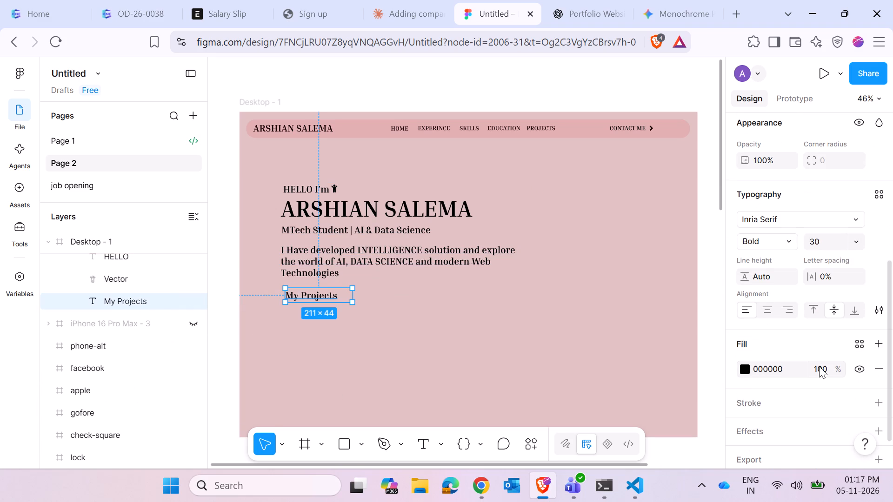
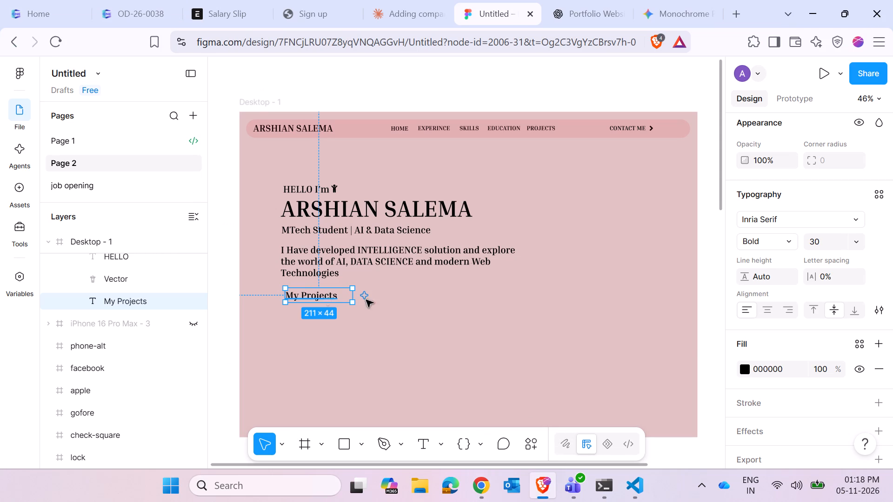
Switch to the ChatGPT portfolio mockup and examine the hero section's project and resume buttons.
{"action": "scroll", "coordinate": [631, 324], "scroll_direction": "up", "scroll_amount": 1}
{"action": "left_click", "coordinate": [561, 0]}
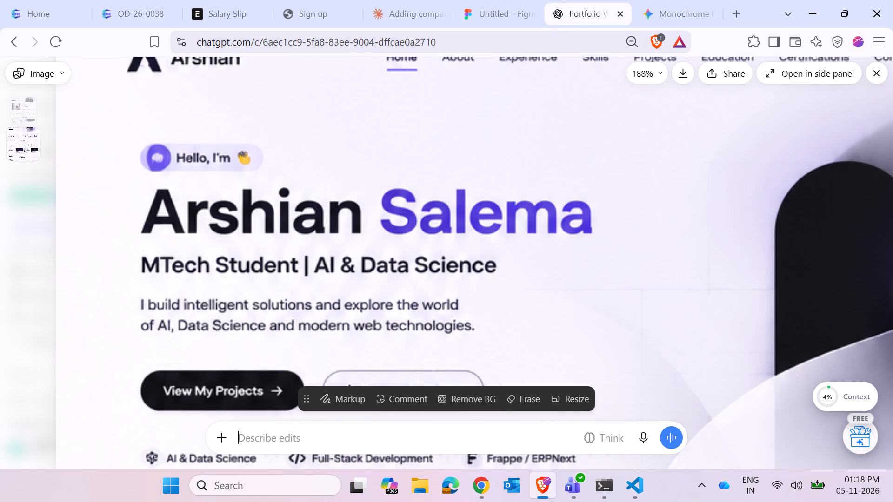
{"action": "scroll", "coordinate": [399, 275], "scroll_direction": "down", "scroll_amount": 2}
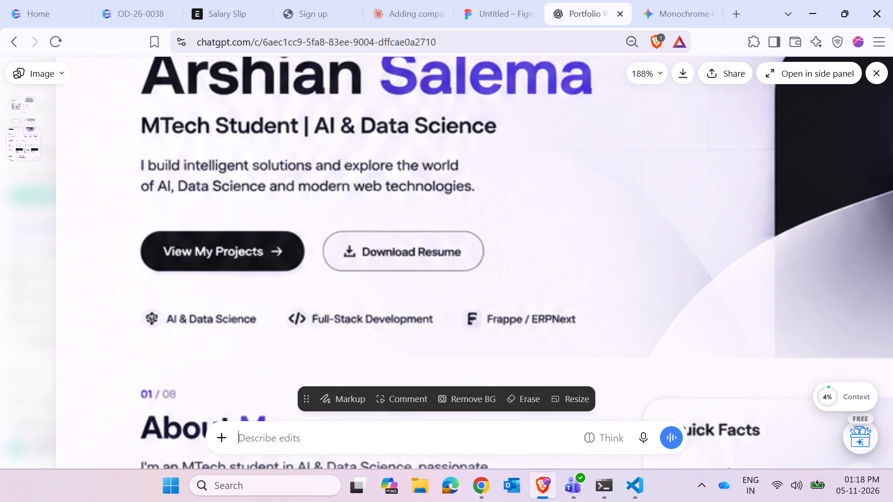
{"action": "scroll", "coordinate": [397, 279], "scroll_direction": "down", "scroll_amount": 1}
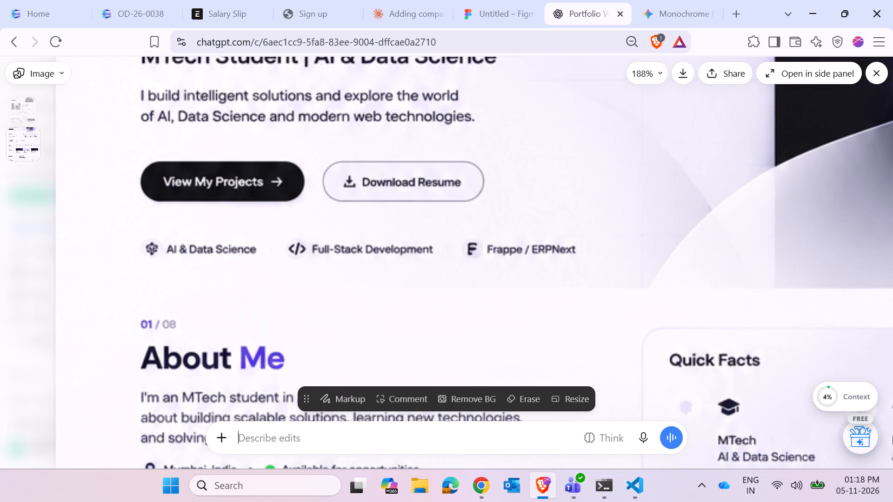
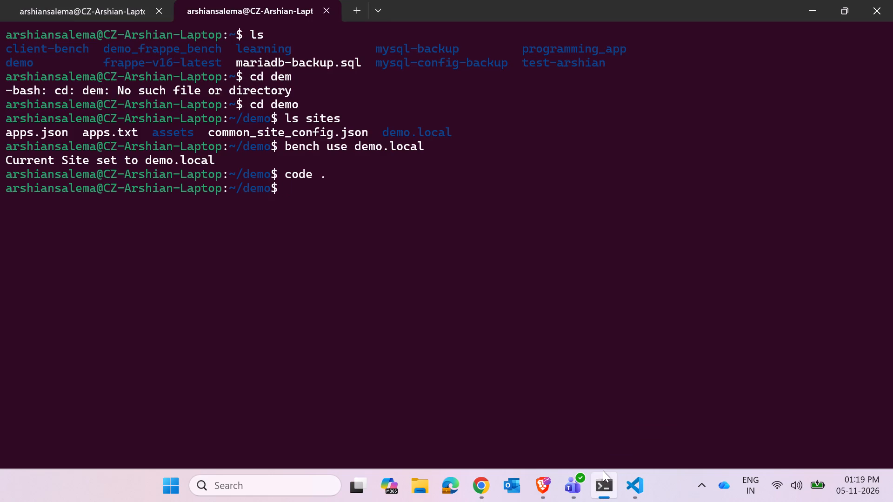
Switch from the terminal to Chrome and view the local HR site's Payroll Entries page.
{"action": "left_click", "coordinate": [479, 489]}
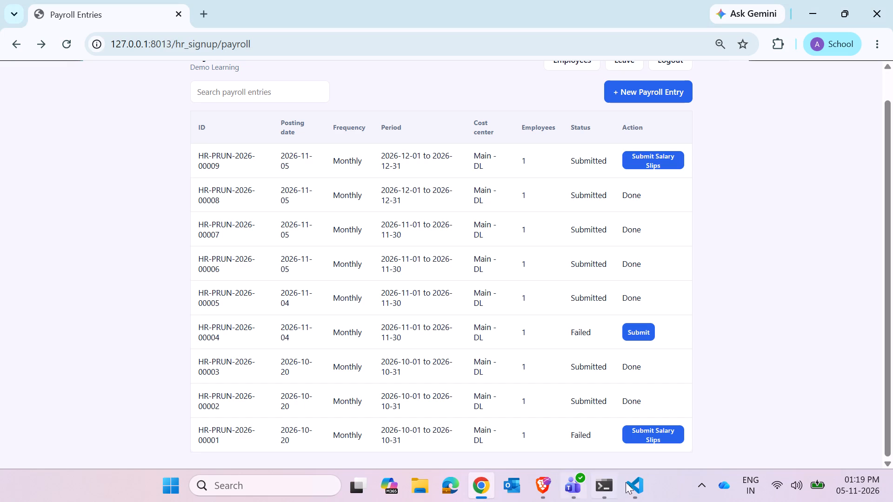
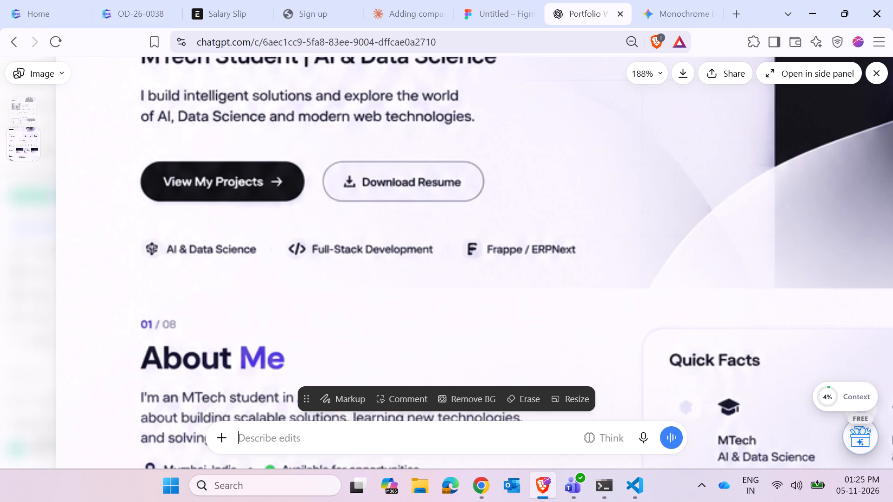
View the hero section of the enlarged portfolio mockup, and close the image view to return to the conversation.
{"action": "scroll", "coordinate": [511, 271], "scroll_direction": "up", "scroll_amount": 3}
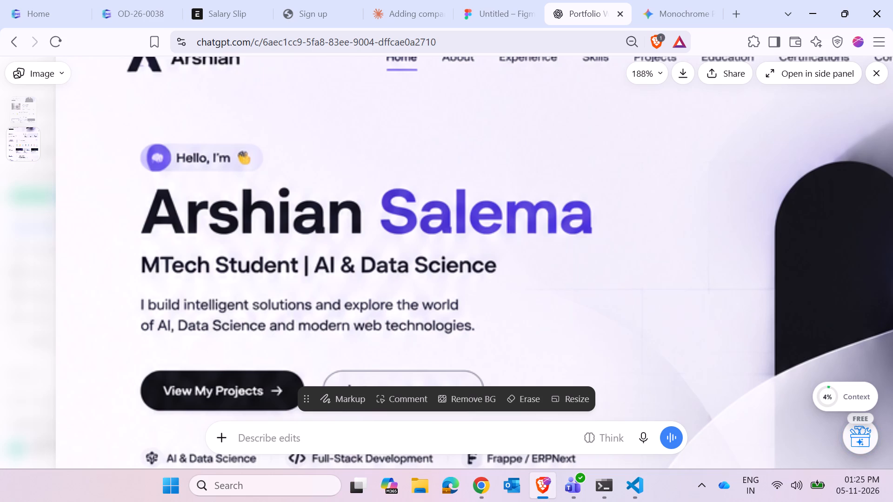
{"action": "left_click", "coordinate": [882, 82]}
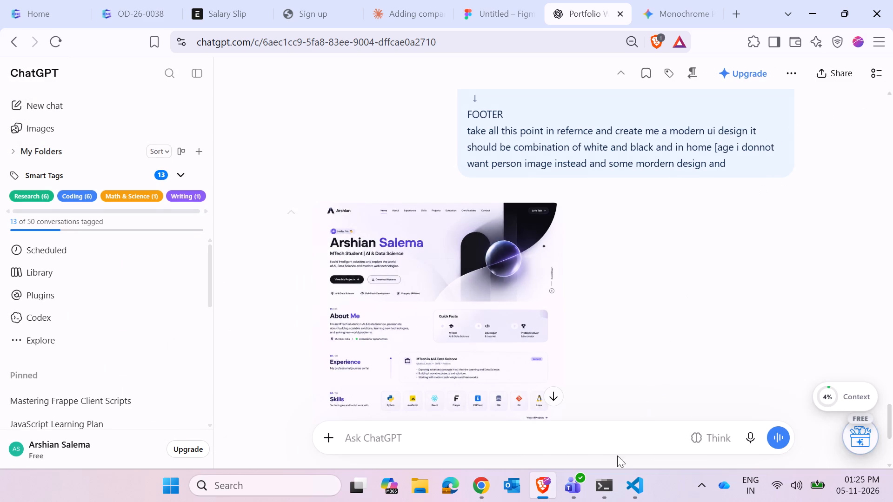
Show the hidden system tray icons.
{"action": "left_click", "coordinate": [699, 484]}
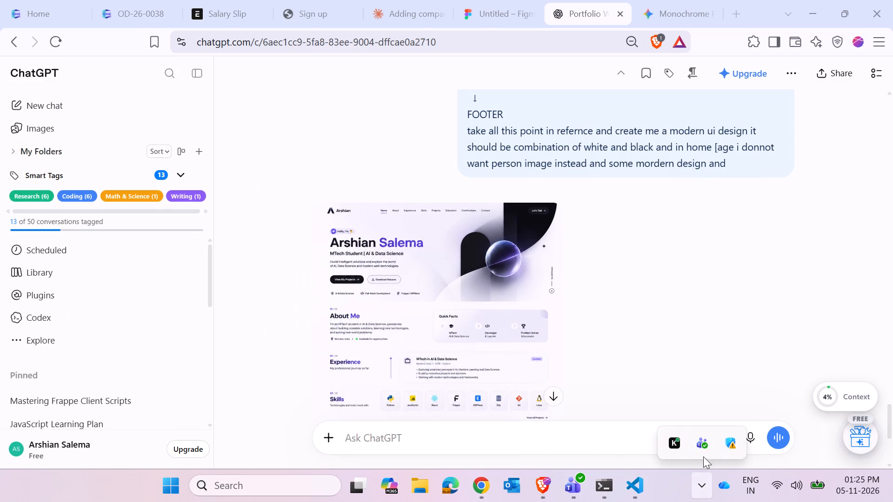